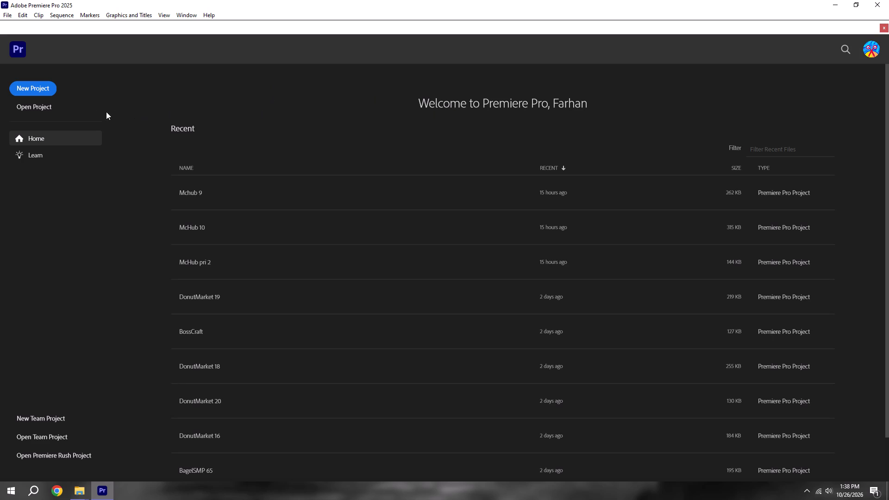
# Create a new project named McHub pri 1 with no template and skip the media import.
pyautogui.click(34, 87)
pyautogui.press('BackSpace')
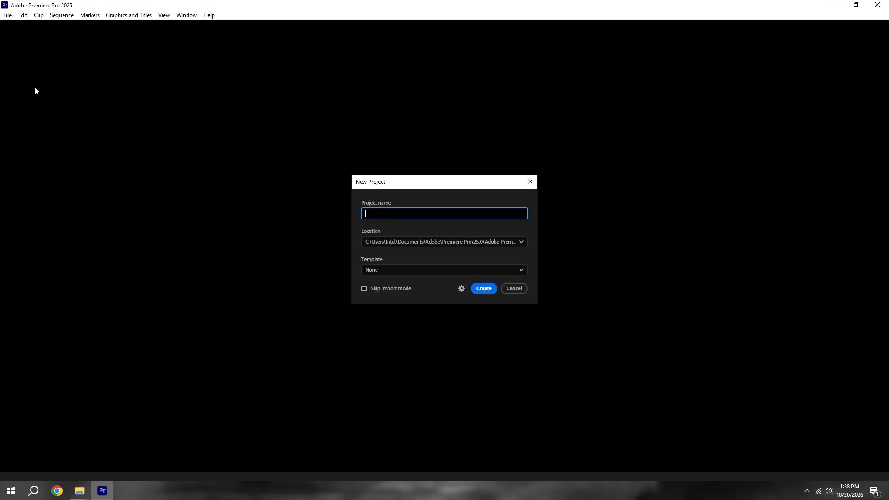
pyautogui.write('McHub pri 1')
pyautogui.click(482, 289)
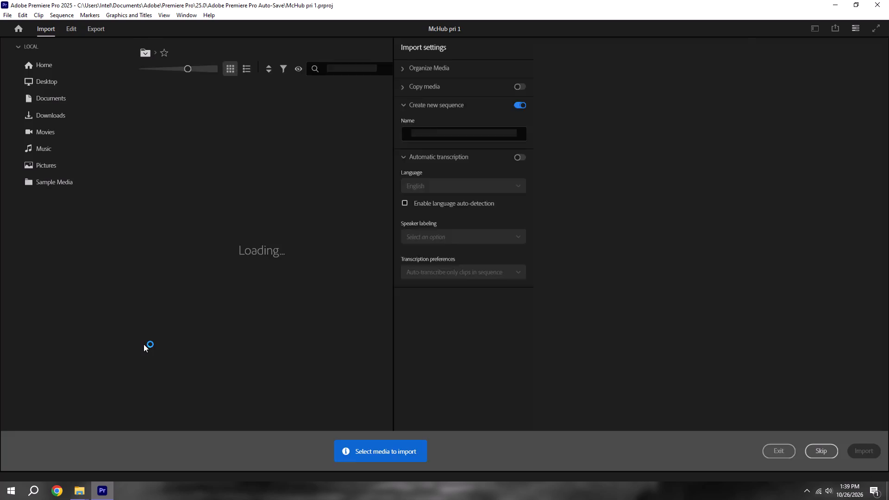
pyautogui.click(816, 452)
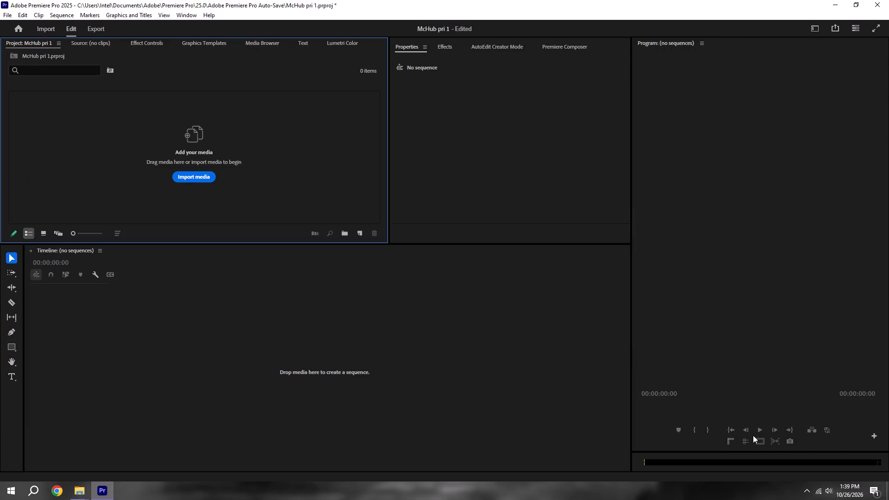
# Create a sequence from pov pri.mp4, taken from the paid one folder, in the empty timeline.
pyautogui.click(83, 499)
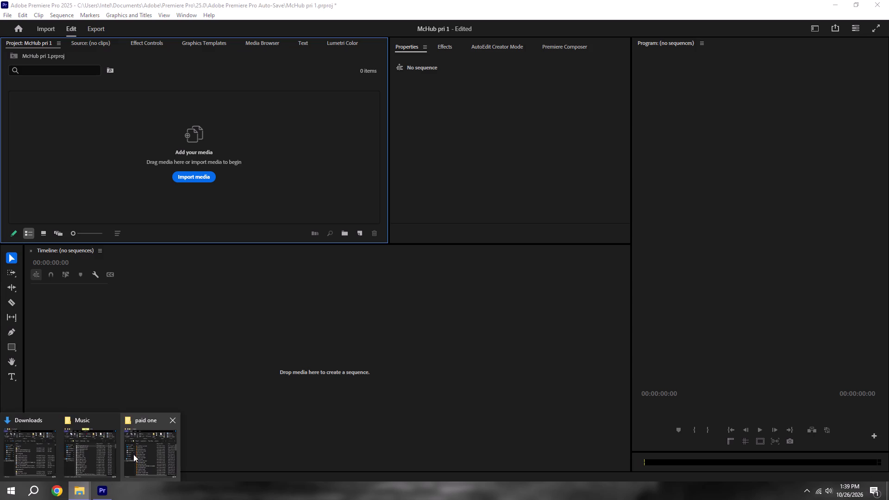
pyautogui.click(153, 436)
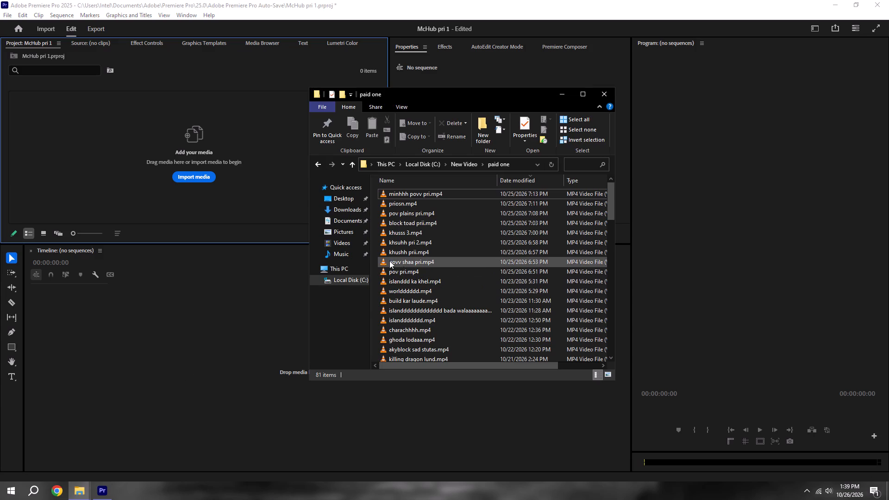
pyautogui.moveTo(395, 273); pyautogui.dragTo(181, 350)
pyautogui.click(184, 362)
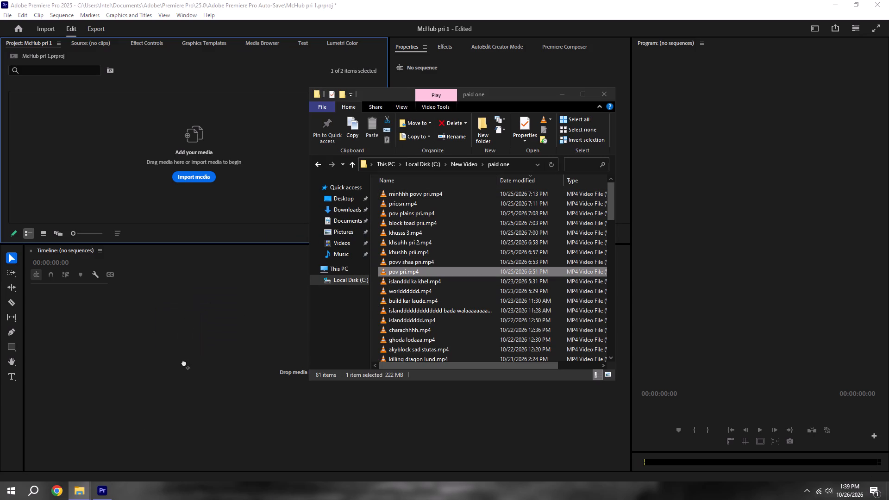
# Delete the pov pri clip from the timeline, leaving the sequence empty, and save the project.
pyautogui.moveTo(207, 404); pyautogui.dragTo(170, 337)
pyautogui.press('BackSpace')
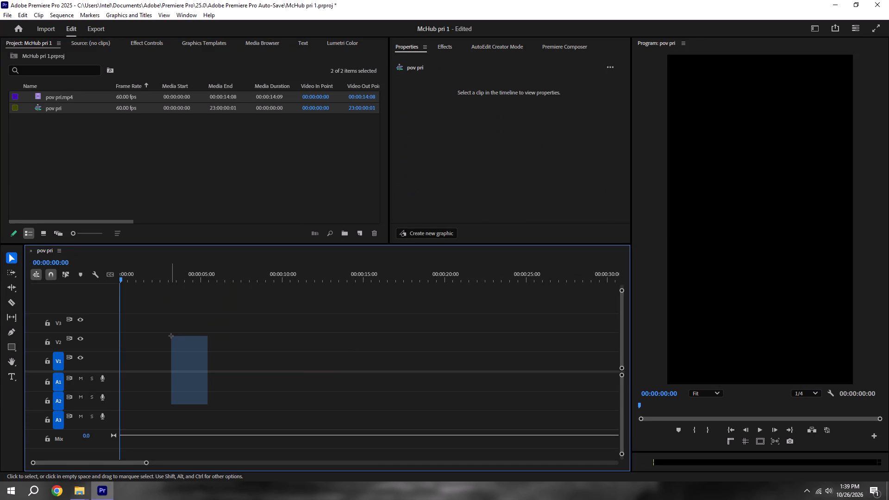
pyautogui.click(171, 336)
pyautogui.hotkey('ctrl', 's')
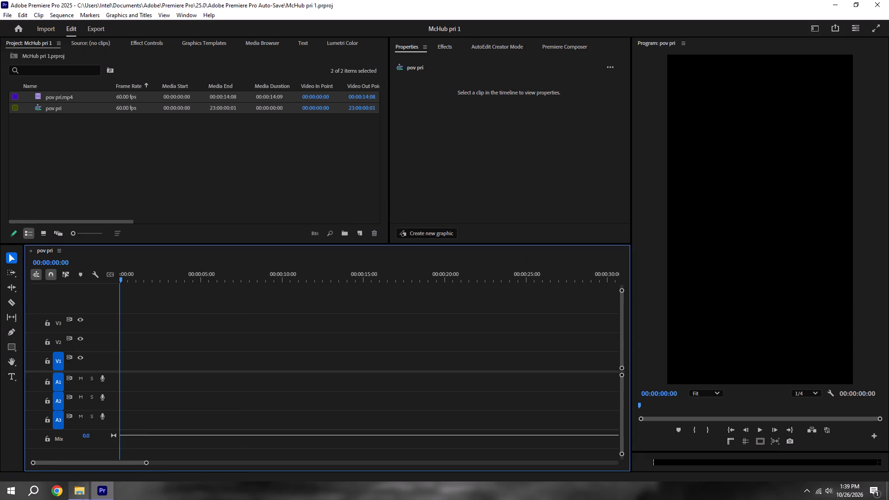
# Place MC HUB PRISON (PART 1).mp3 from the Downloads folder at the start of audio track A1.
pyautogui.click(83, 499)
pyautogui.click(52, 456)
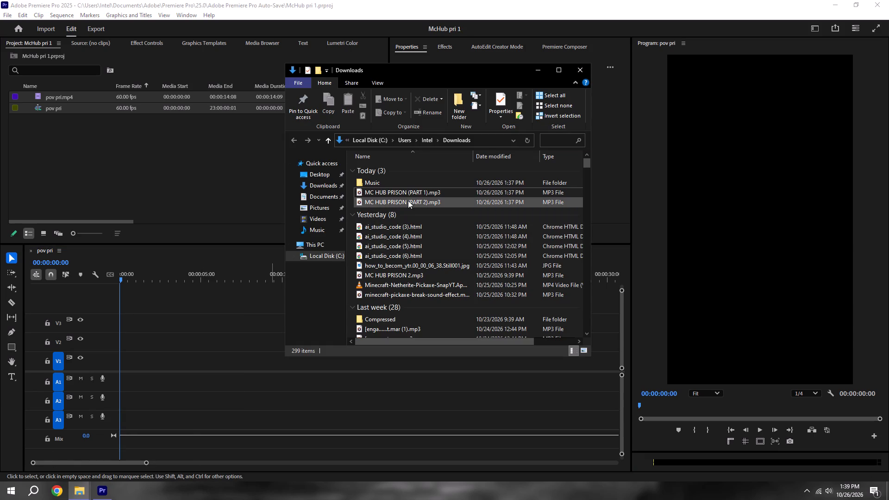
pyautogui.moveTo(412, 188); pyautogui.dragTo(118, 378)
pyautogui.click(196, 413)
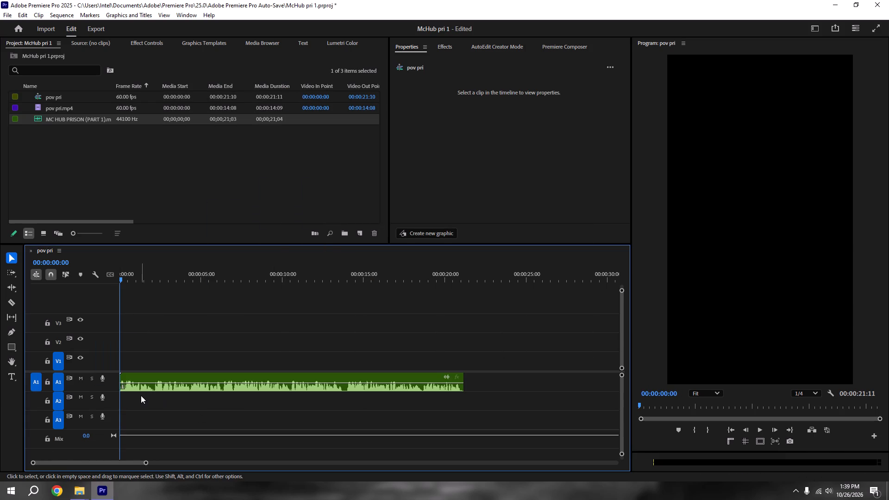
# Trim about 4 frames of silence off the audio clip's beginning and move the clip back to 00:00:00:00.
pyautogui.keyDown('alt'); pyautogui.scroll(20, 183, 404); pyautogui.keyUp('alt')
pyautogui.keyDown('alt'); pyautogui.scroll(5, 183, 404); pyautogui.keyUp('alt')
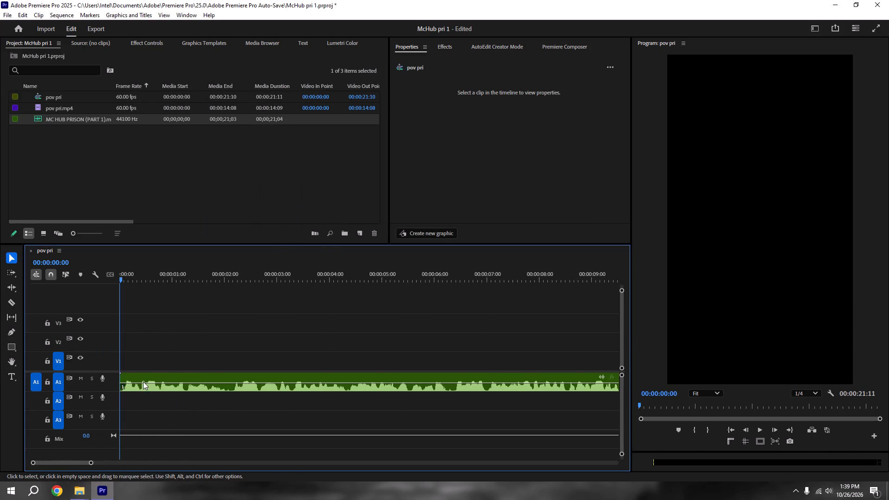
pyautogui.keyDown('alt'); pyautogui.scroll(20, 142, 381); pyautogui.keyUp('alt')
pyautogui.keyDown('alt'); pyautogui.scroll(12, 136, 379); pyautogui.keyUp('alt')
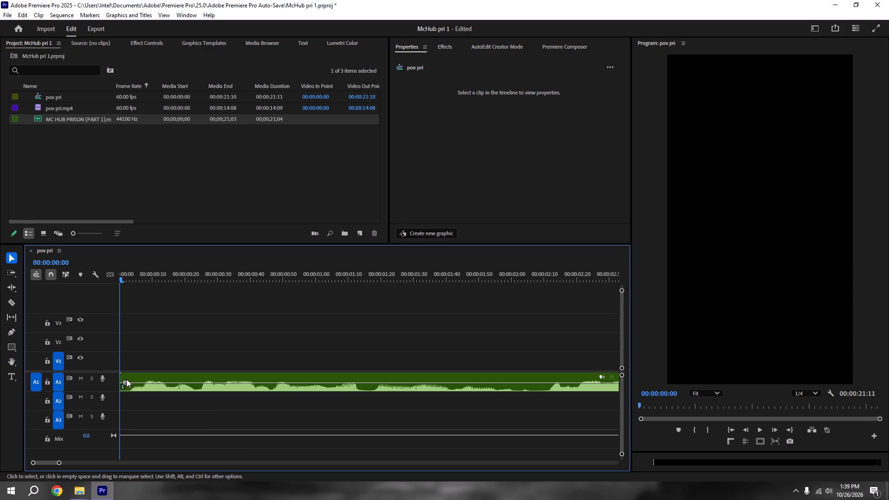
pyautogui.moveTo(122, 375); pyautogui.dragTo(137, 375)
pyautogui.hotkey('ctrl', 's')
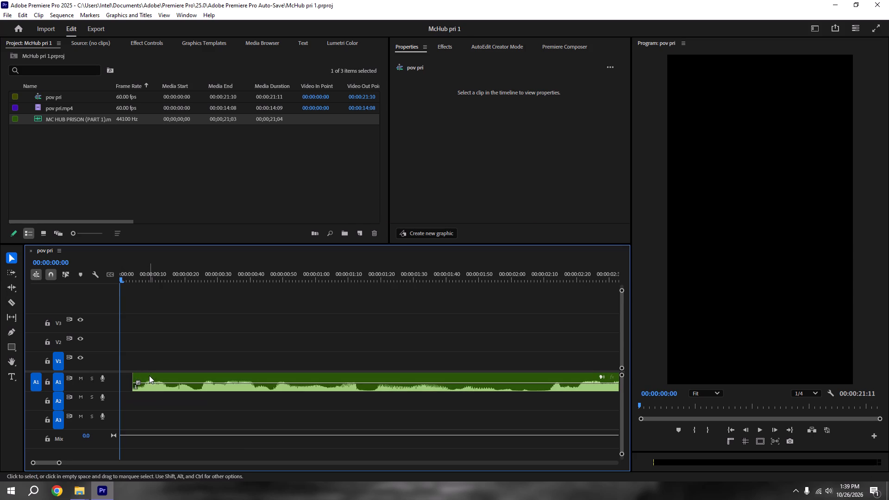
pyautogui.moveTo(149, 375); pyautogui.dragTo(113, 376)
# Set the MC HUB PRISON (PART 1) clip's volume to 4 dB and save the project.
pyautogui.click(578, 102)
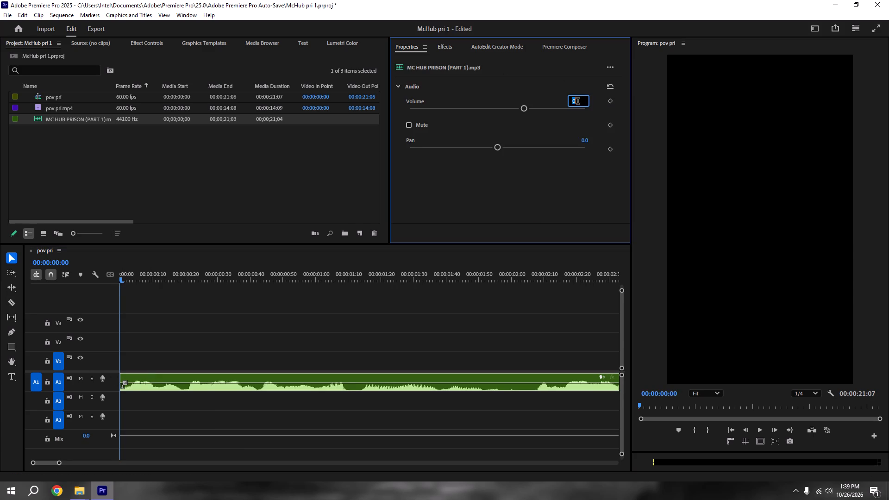
pyautogui.press('BackSpace')
pyautogui.press('4')
pyautogui.press('Return')
pyautogui.hotkey('ctrl', 's')
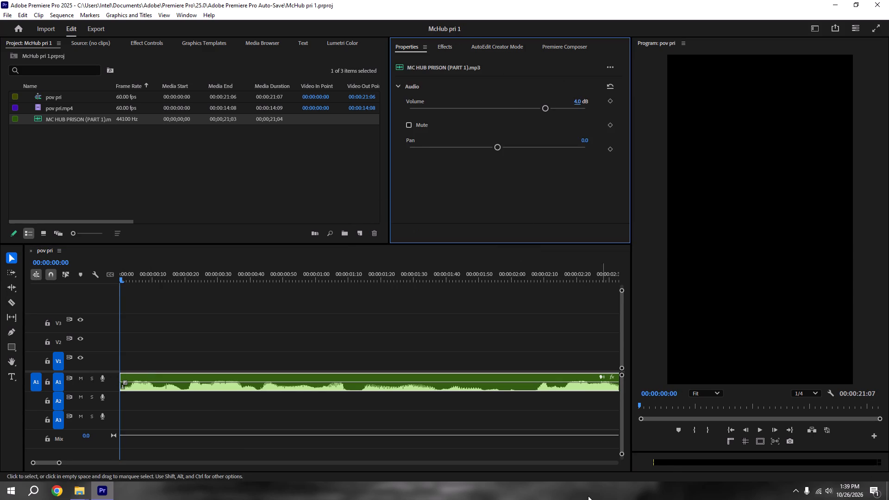
# Play the first second of the sequence from the start to check the audio level.
pyautogui.click(731, 431)
pyautogui.press('space')
pyautogui.keyDown('alt'); pyautogui.scroll(-7, 268, 409); pyautogui.keyUp('alt')
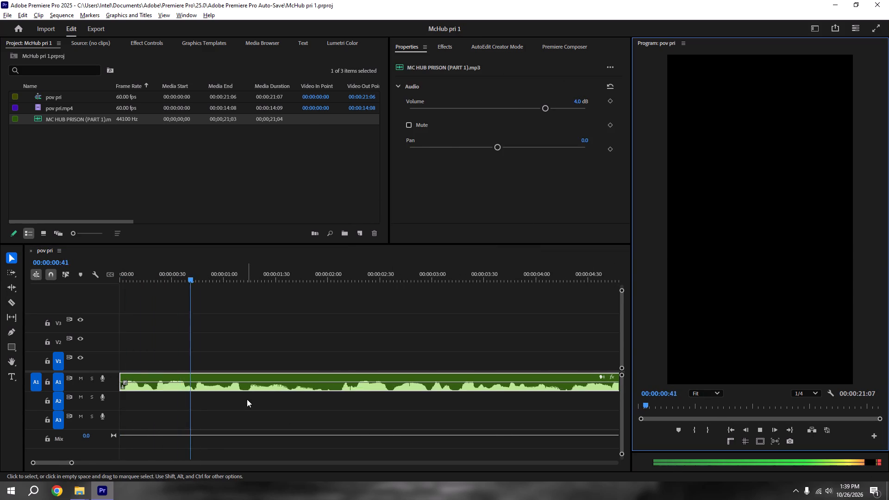
pyautogui.keyDown('alt'); pyautogui.scroll(-5, 247, 399); pyautogui.keyUp('alt')
pyautogui.press('space')
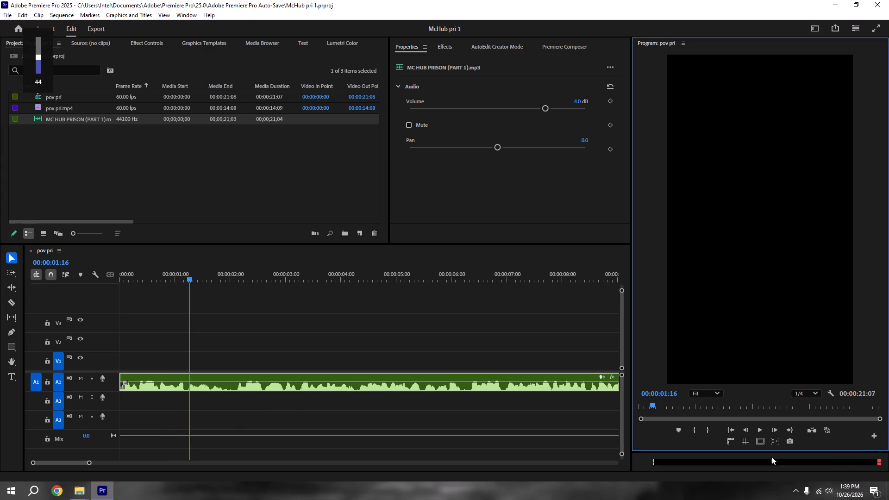
# Switch the system playback device to Speakers (Realtek High Definition Audio) and return to the timeline.
pyautogui.click(829, 490)
pyautogui.click(829, 490)
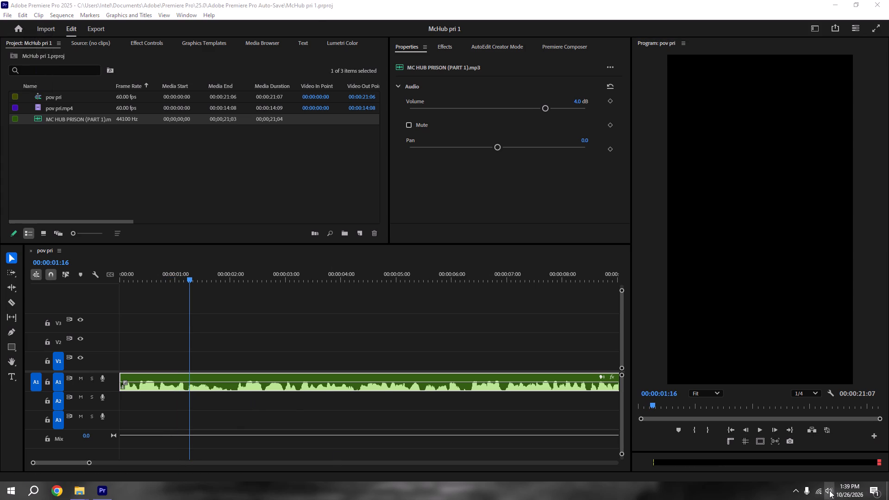
pyautogui.click(829, 490)
pyautogui.click(809, 441)
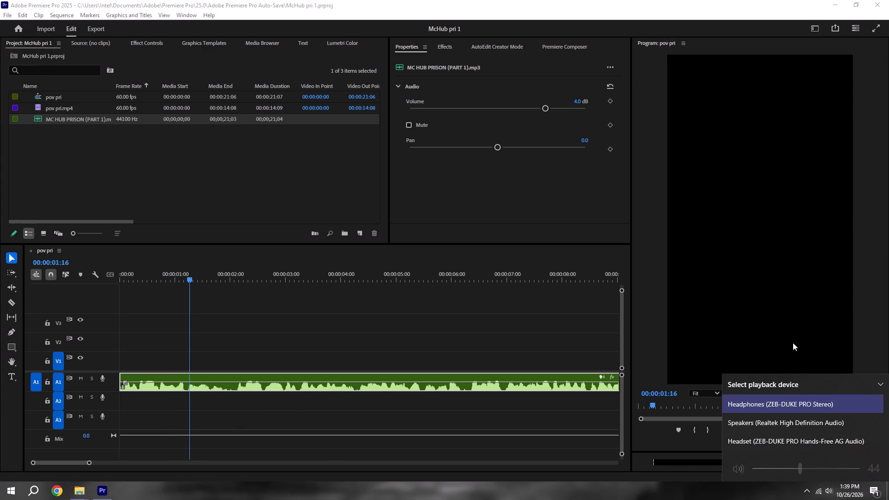
pyautogui.click(767, 429)
pyautogui.click(500, 437)
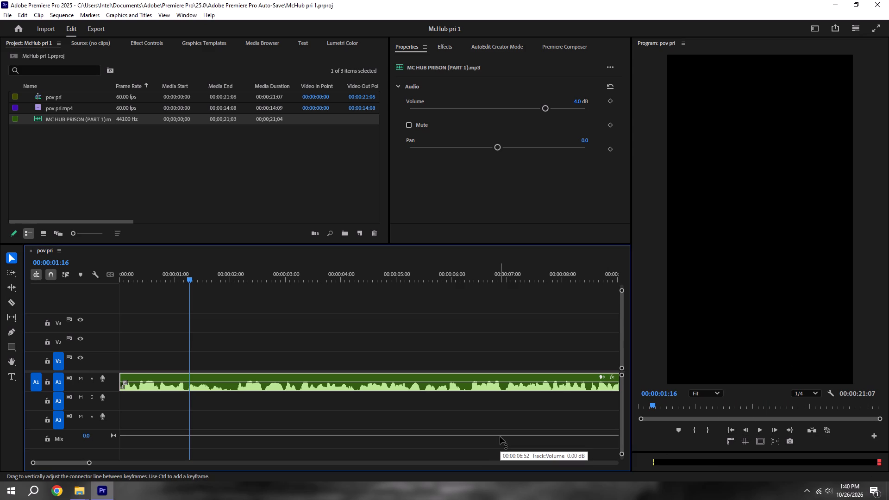
# Listen to the opening two to three seconds of the MC HUB PRISON (PART 1) audio, replaying it from the start.
pyautogui.press('space')
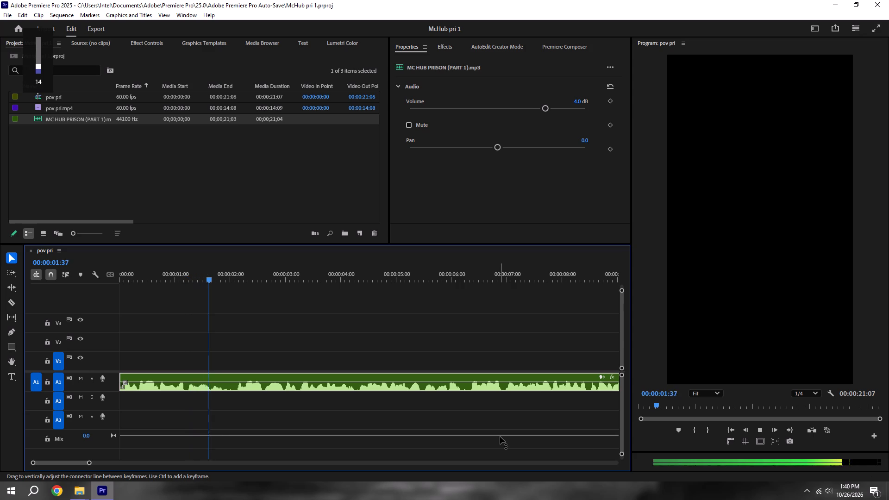
pyautogui.press('space')
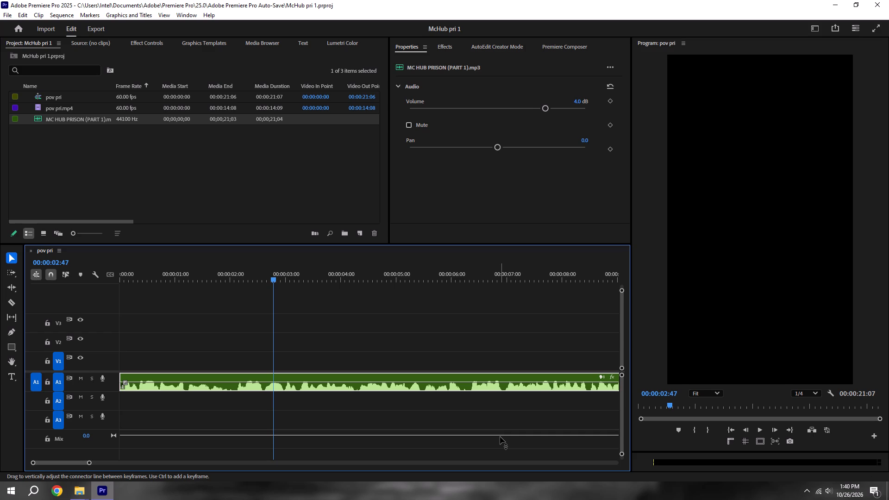
pyautogui.moveTo(250, 275); pyautogui.dragTo(134, 312)
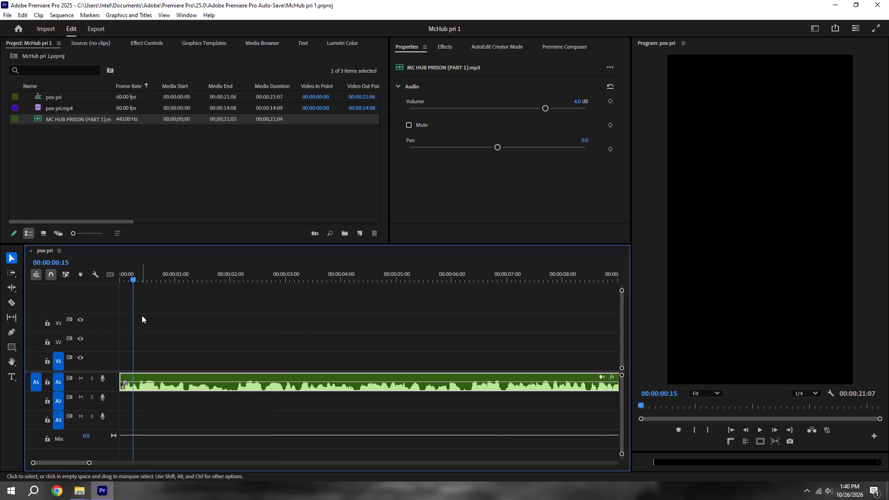
pyautogui.moveTo(144, 277); pyautogui.dragTo(45, 286)
pyautogui.press('space')
pyautogui.keyDown('alt'); pyautogui.scroll(-5, 177, 303); pyautogui.keyUp('alt')
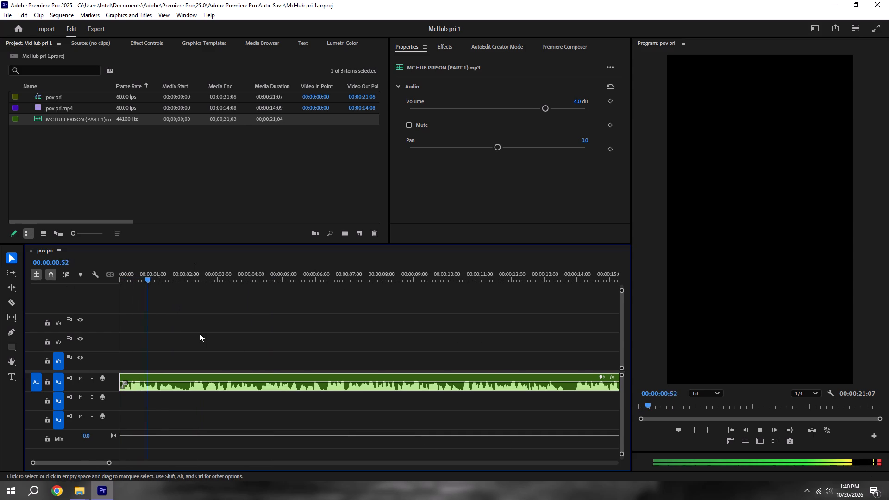
pyautogui.press('space')
pyautogui.moveTo(183, 277); pyautogui.dragTo(37, 287)
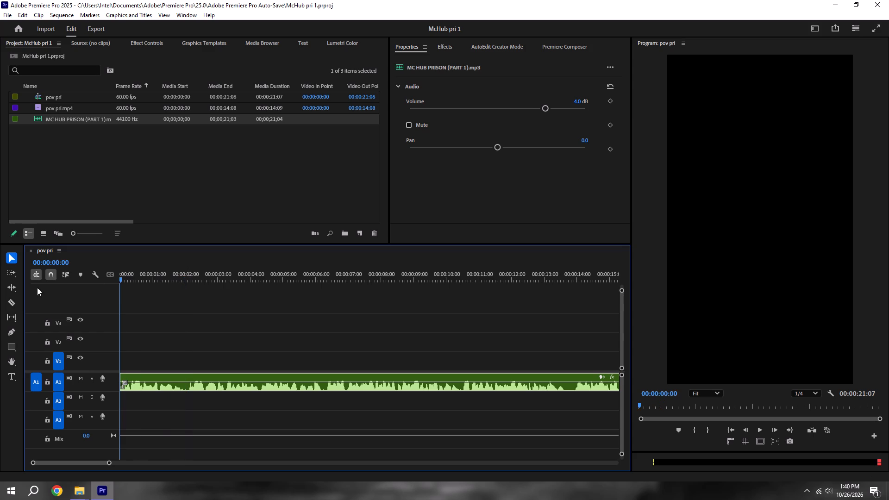
pyautogui.moveTo(37, 287); pyautogui.dragTo(38, 287)
pyautogui.press('space')
pyautogui.keyDown('alt'); pyautogui.scroll(9, 152, 405); pyautogui.keyUp('alt')
pyautogui.press('space')
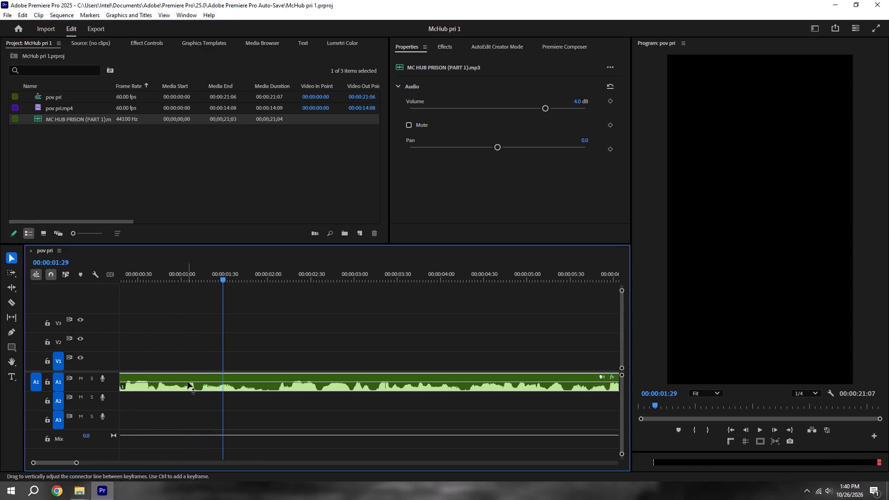
pyautogui.press('space')
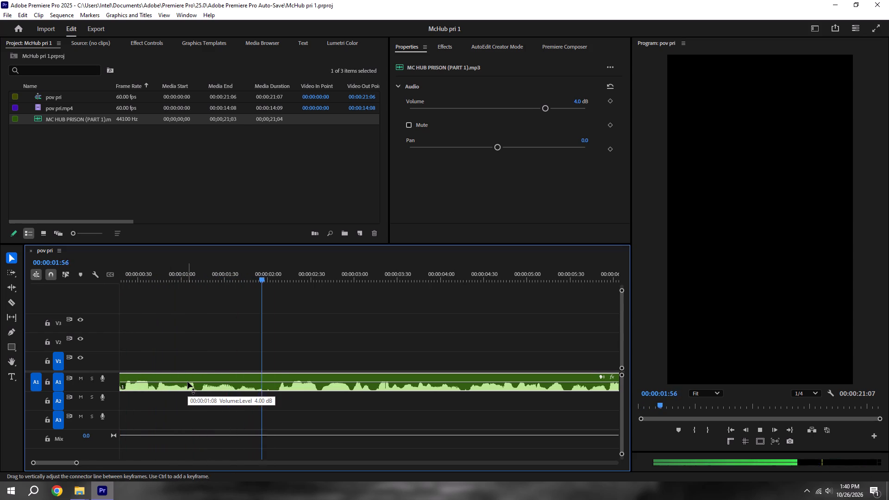
pyautogui.press('space')
# Replay the audio's first two seconds from the start to locate the end of the opening phrase, saving the project.
pyautogui.moveTo(264, 269); pyautogui.dragTo(0, 277)
pyautogui.keyDown('alt'); pyautogui.scroll(-9, 205, 460); pyautogui.keyUp('alt')
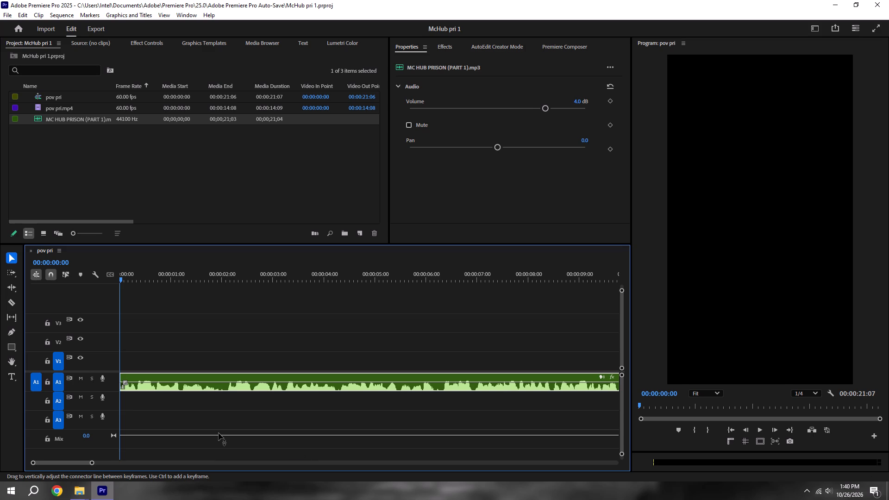
pyautogui.press('space')
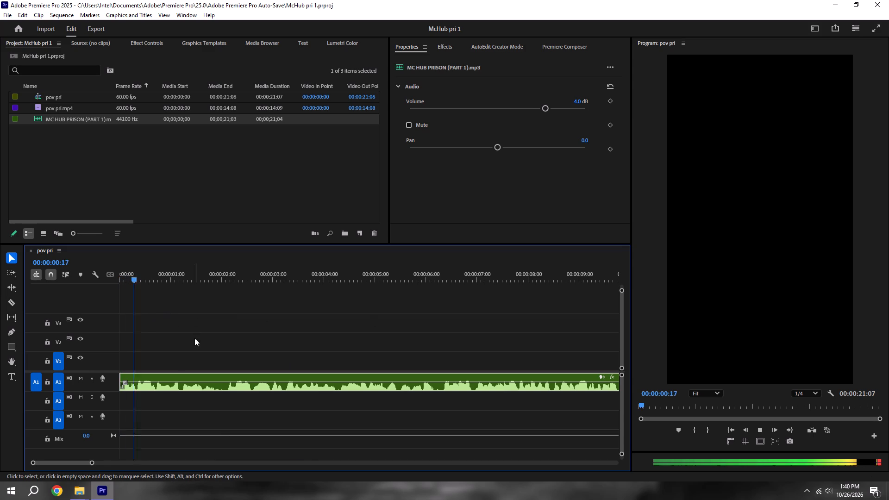
pyautogui.keyDown('alt'); pyautogui.scroll(-10, 194, 339); pyautogui.keyUp('alt')
pyautogui.press('space')
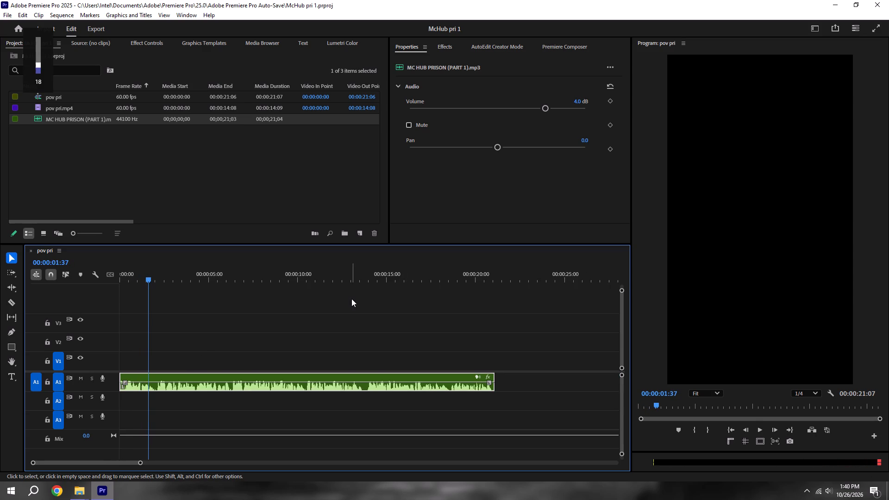
pyautogui.hotkey('ctrl', 's')
pyautogui.press('space')
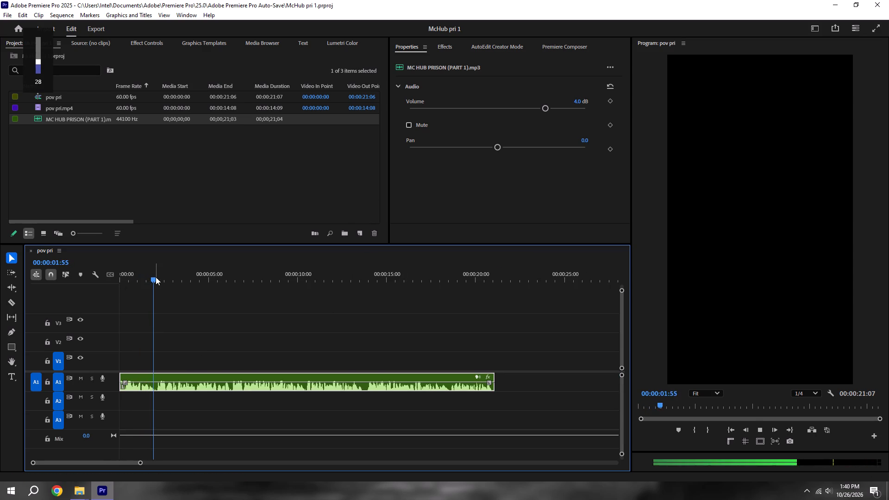
# Split the audio clip on A1 with the Razor tool just after the opening phrase, at about 2 seconds.
pyautogui.moveTo(152, 278); pyautogui.dragTo(54, 289)
pyautogui.press('space')
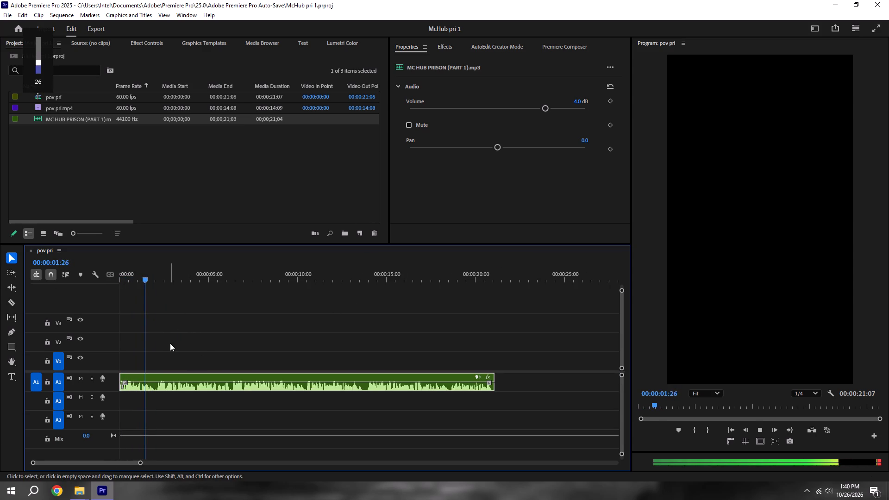
pyautogui.keyDown('alt'); pyautogui.scroll(20, 162, 365); pyautogui.keyUp('alt')
pyautogui.keyDown('alt'); pyautogui.scroll(5, 162, 365); pyautogui.keyUp('alt')
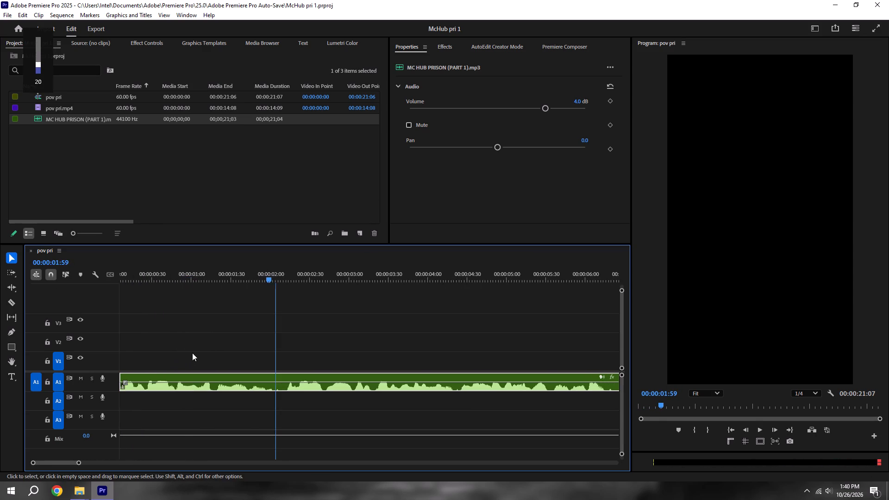
pyautogui.scroll(7, 194, 351)
pyautogui.press('c')
pyautogui.click(282, 385)
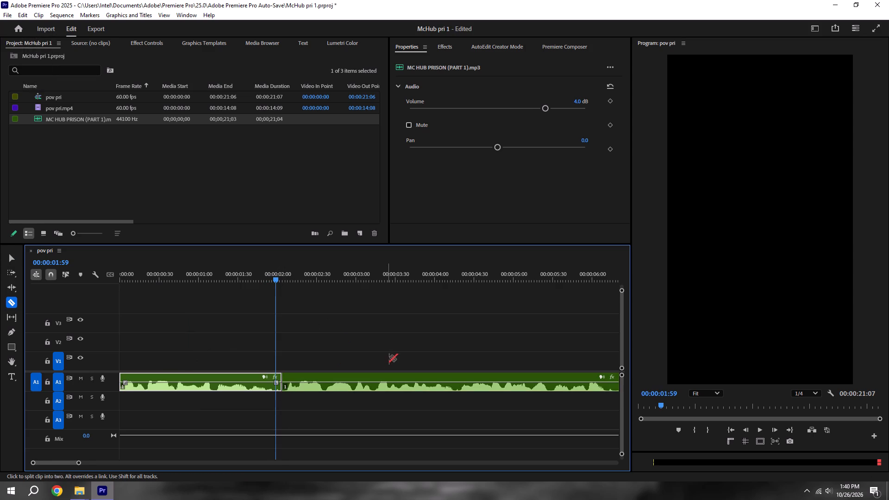
# Move the second audio piece onto A2, overlapping the end of the first piece, and add a short fade-in at its start.
pyautogui.press('v')
pyautogui.moveTo(300, 376); pyautogui.dragTo(255, 406)
pyautogui.hotkey('ctrl', 's')
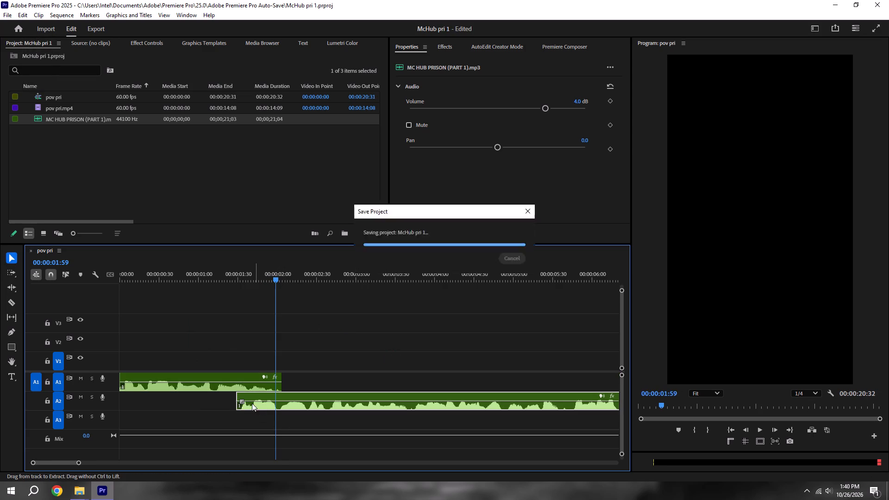
pyautogui.moveTo(242, 401); pyautogui.dragTo(250, 400)
pyautogui.hotkey('ctrl', 's')
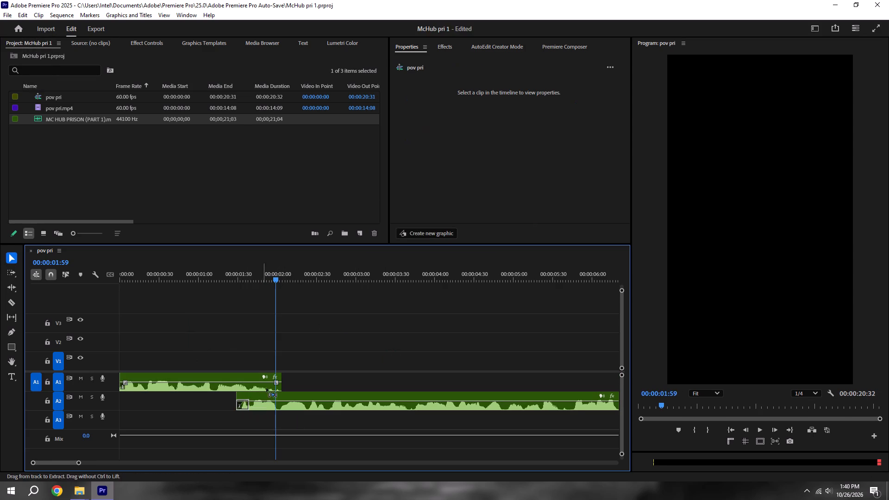
# Add a long fade-out to the first A1 piece, shift the A2 piece about 10 frames later, and save.
pyautogui.moveTo(276, 383); pyautogui.dragTo(214, 367)
pyautogui.hotkey('ctrl', 's')
pyautogui.moveTo(290, 394); pyautogui.dragTo(298, 395)
pyautogui.hotkey('ctrl', 's')
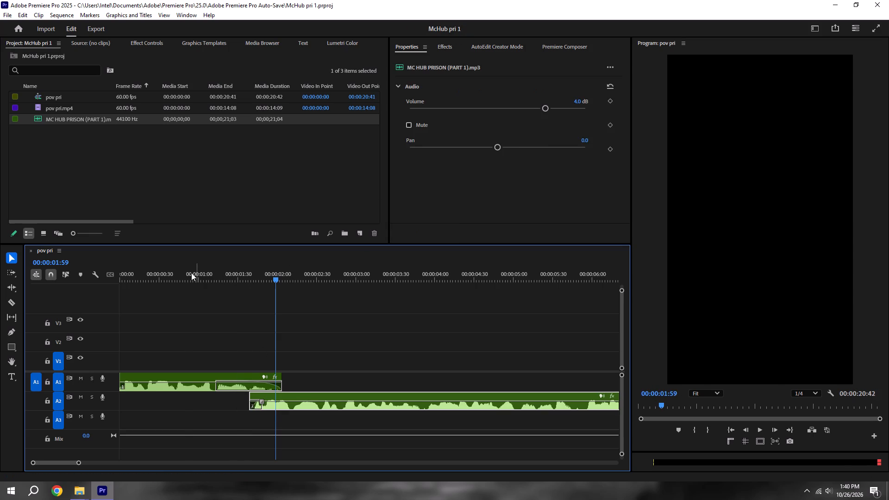
# Play through the first overlap and split the A2 clip at the pause just before 4 seconds.
pyautogui.click(187, 275)
pyautogui.press('space')
pyautogui.keyDown('alt'); pyautogui.scroll(-5, 287, 343); pyautogui.keyUp('alt')
pyautogui.press('space')
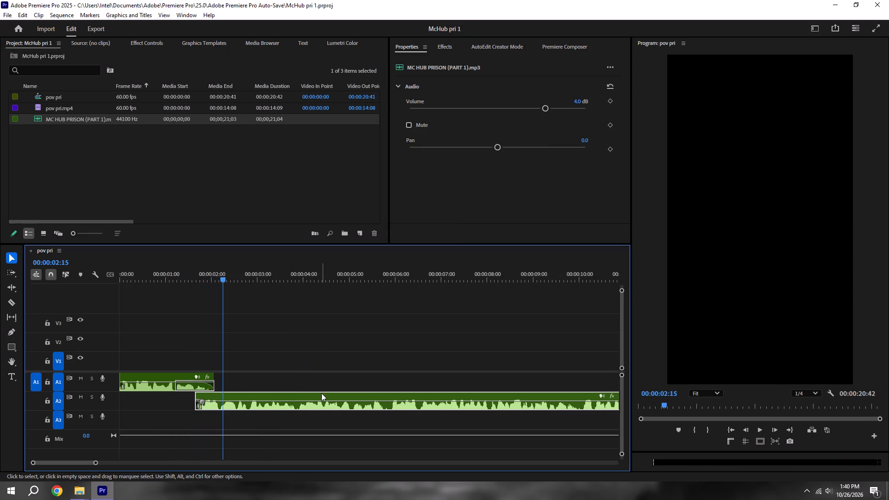
pyautogui.press('space')
pyautogui.press('c')
pyautogui.press('space')
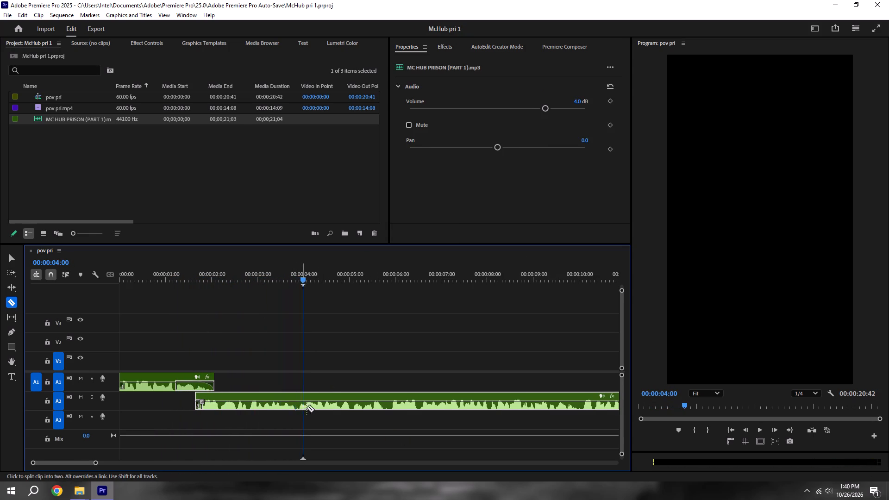
pyautogui.keyDown('alt'); pyautogui.scroll(9, 310, 408); pyautogui.keyUp('alt')
pyautogui.click(276, 406)
pyautogui.press('v')
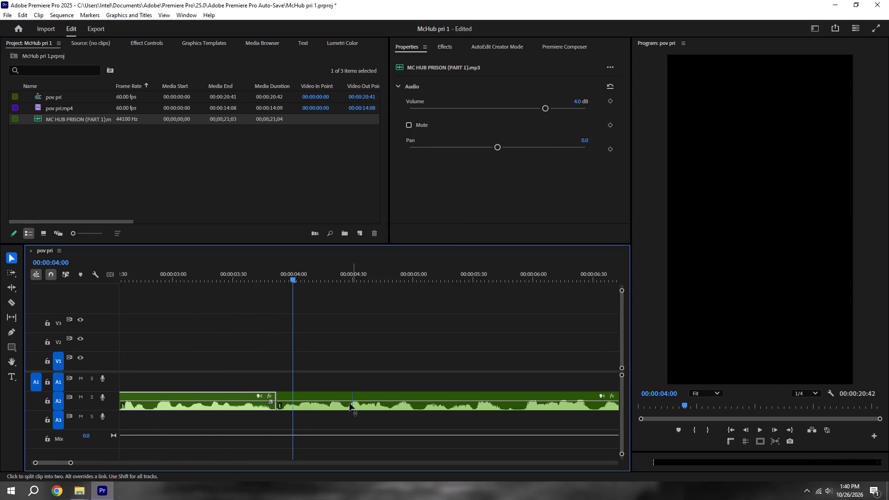
# Move the remaining audio onto A1, overlapping the A2 piece by about 16 frames, fade in its start, and save.
pyautogui.moveTo(299, 396); pyautogui.dragTo(266, 386)
pyautogui.hotkey('ctrl', 's')
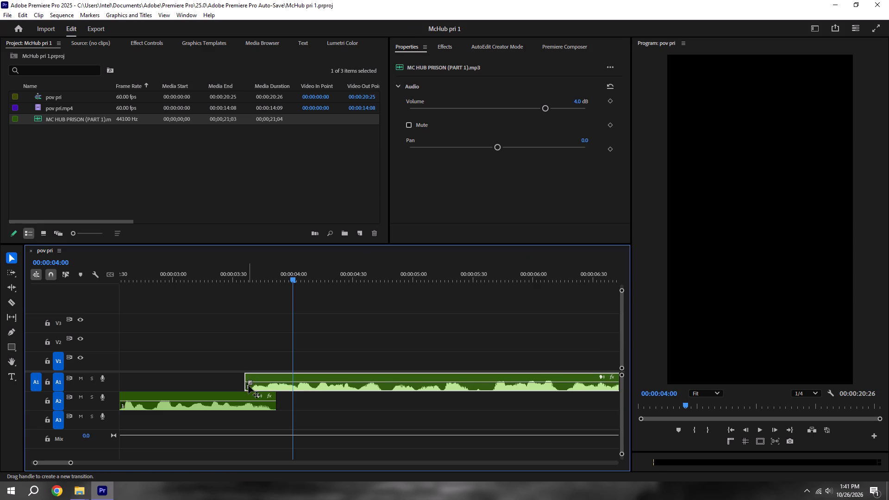
pyautogui.moveTo(249, 381); pyautogui.dragTo(279, 374)
pyautogui.hotkey('ctrl', 's')
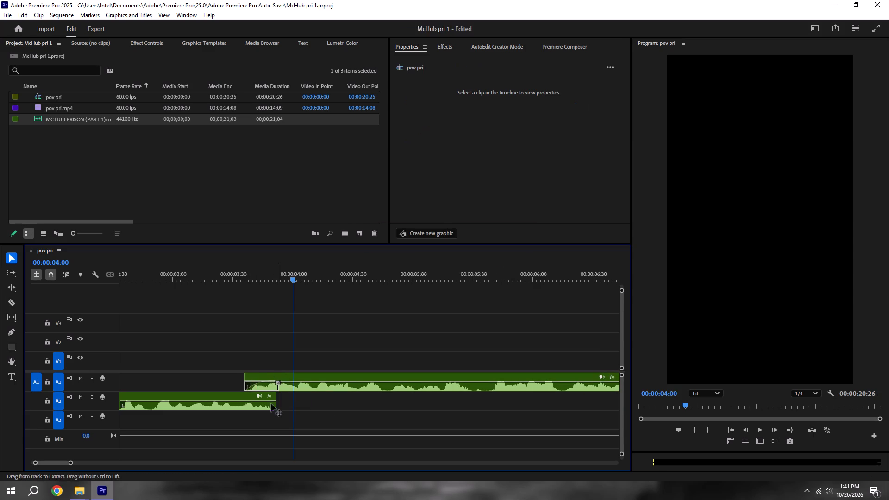
# Play through the second overlap and split the A1 clip at the end of the phrase, at about 5.6 seconds.
pyautogui.click(220, 274)
pyautogui.press('space')
pyautogui.press('space')
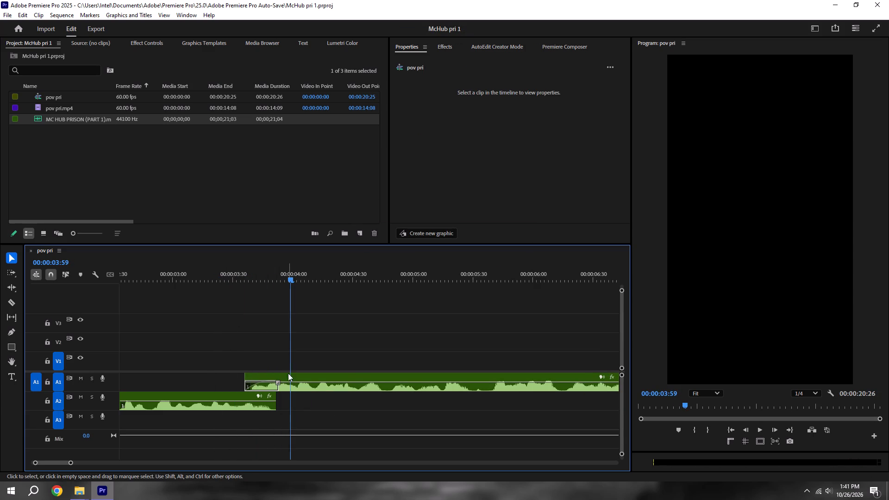
pyautogui.press('space')
pyautogui.press('c')
pyautogui.keyDown('alt'); pyautogui.scroll(-9, 405, 392); pyautogui.keyUp('alt')
pyautogui.press('space')
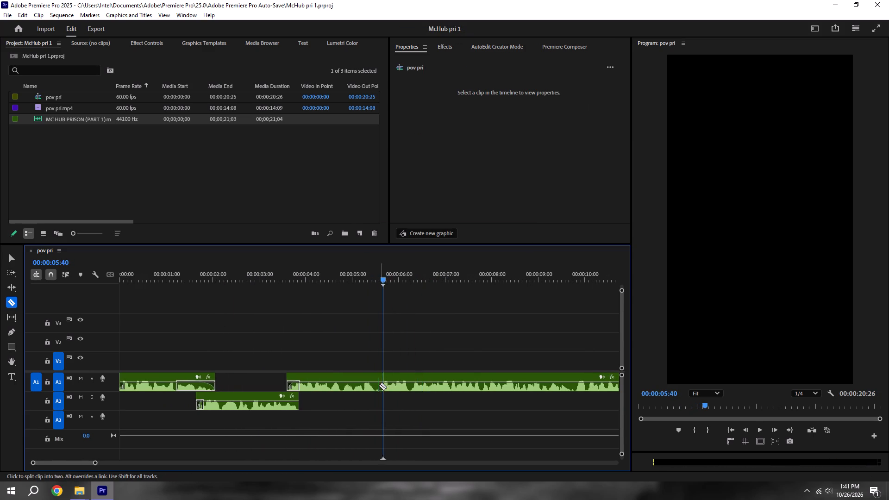
pyautogui.keyDown('alt'); pyautogui.scroll(10, 379, 385); pyautogui.keyUp('alt')
pyautogui.click(386, 387)
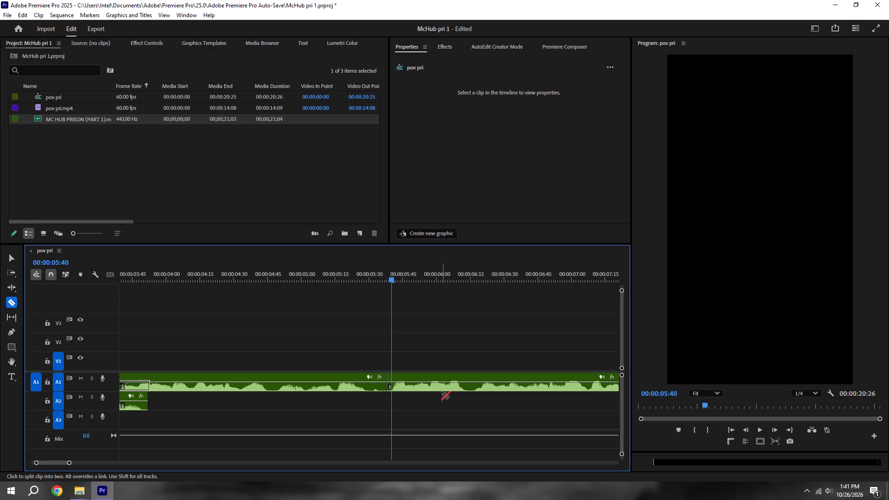
# Move the remaining audio onto A2, overlapping the A1 piece by about 14 frames, add a fade-in of about 13 frames, and save.
pyautogui.press('v')
pyautogui.press('space')
pyautogui.press('space')
pyautogui.moveTo(413, 377); pyautogui.dragTo(380, 398)
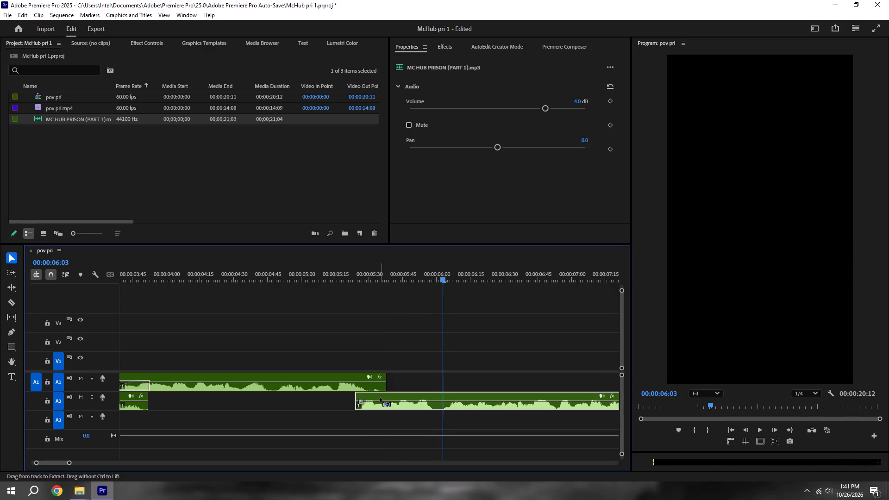
pyautogui.hotkey('ctrl', 's')
pyautogui.moveTo(360, 401); pyautogui.dragTo(386, 391)
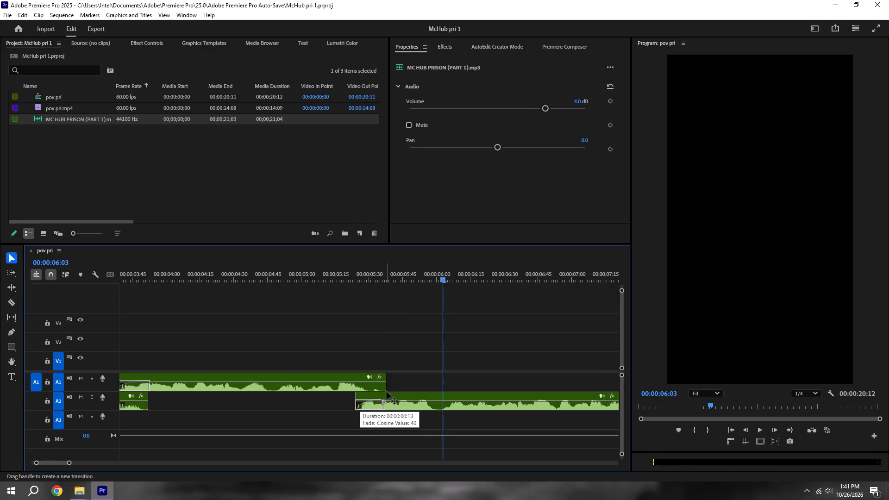
pyautogui.moveTo(386, 391); pyautogui.dragTo(388, 391)
pyautogui.hotkey('ctrl', 's')
# Play through the third overlap and split the A2 clip at the pause, at about 9.5 seconds.
pyautogui.click(314, 278)
pyautogui.press('space')
pyautogui.keyDown('alt'); pyautogui.scroll(-9, 399, 338); pyautogui.keyUp('alt')
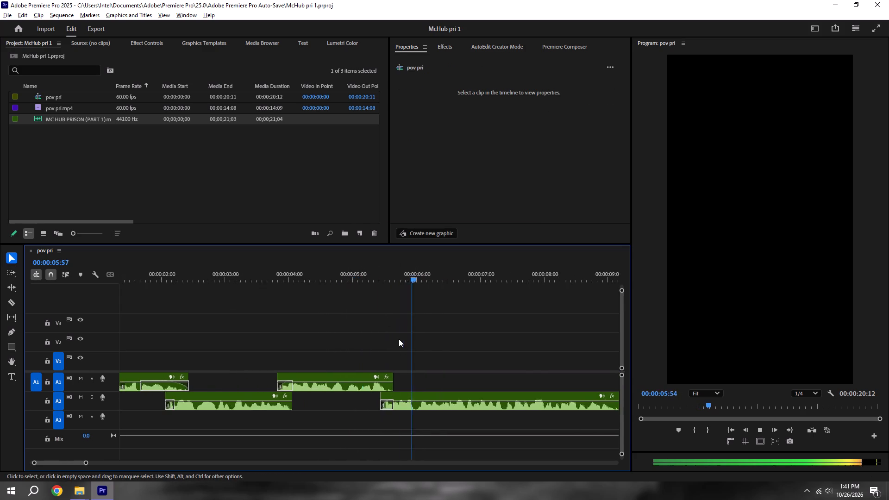
pyautogui.keyDown('alt'); pyautogui.scroll(-2, 399, 339); pyautogui.keyUp('alt')
pyautogui.press('c')
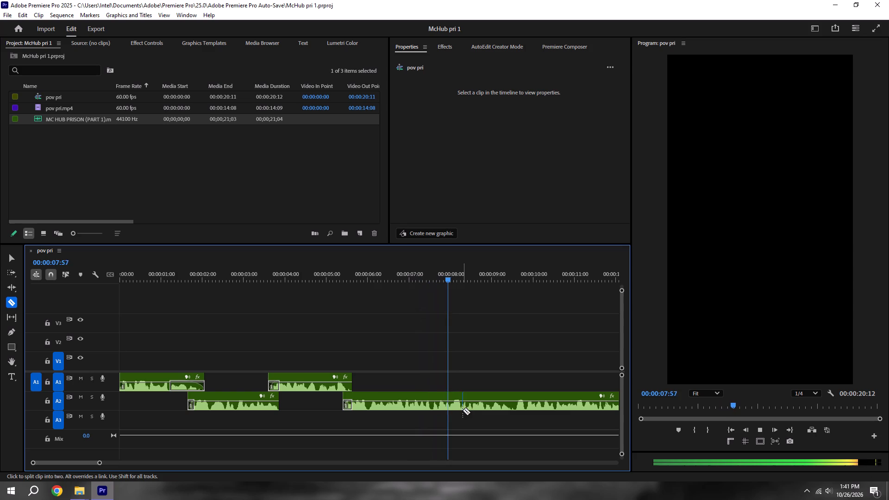
pyautogui.press('space')
pyautogui.scroll(4, 517, 410)
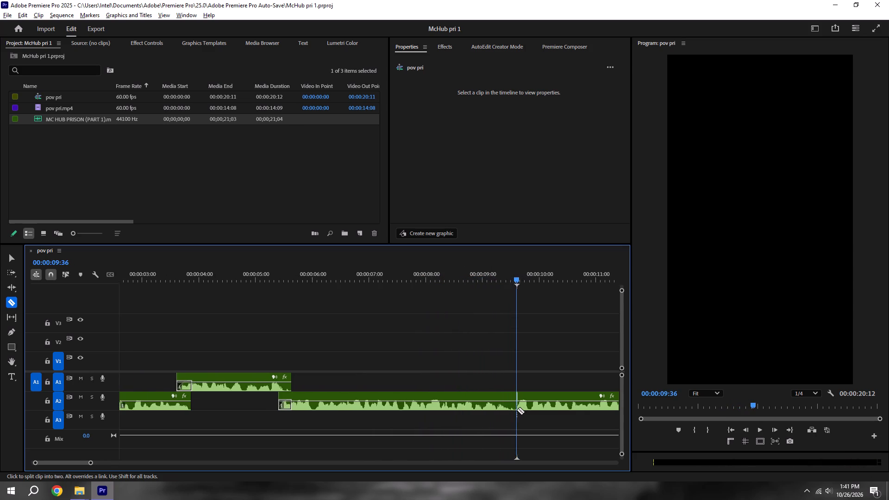
pyautogui.scroll(6, 517, 410)
pyautogui.click(512, 405)
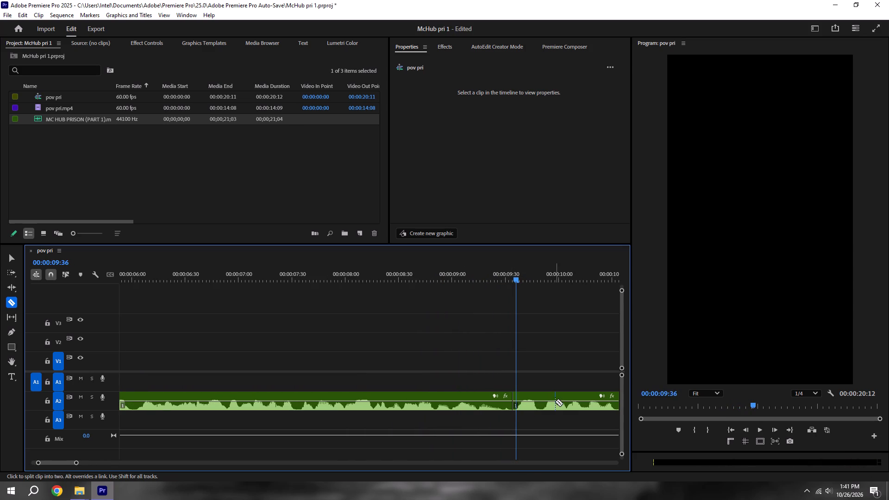
# Move the remaining audio onto A1, overlapping the A2 piece by about 28 frames, add a short fade-in, and save.
pyautogui.press('v')
pyautogui.moveTo(537, 395); pyautogui.dragTo(488, 378)
pyautogui.hotkey('ctrl', 's')
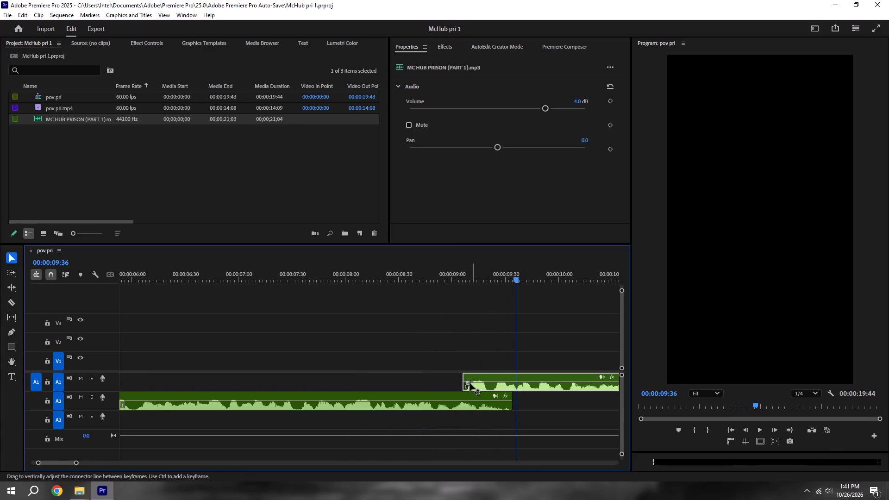
pyautogui.moveTo(469, 381); pyautogui.dragTo(485, 382)
pyautogui.hotkey('ctrl', 's')
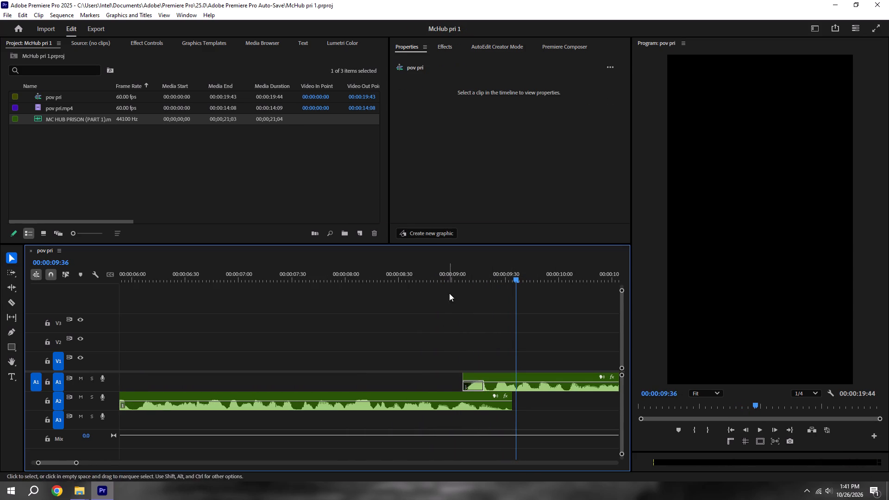
# Replay the overlap near 9 seconds, shift the last A1 piece about 5 frames later, and save.
pyautogui.moveTo(422, 273); pyautogui.dragTo(417, 272)
pyautogui.press('space')
pyautogui.press('space')
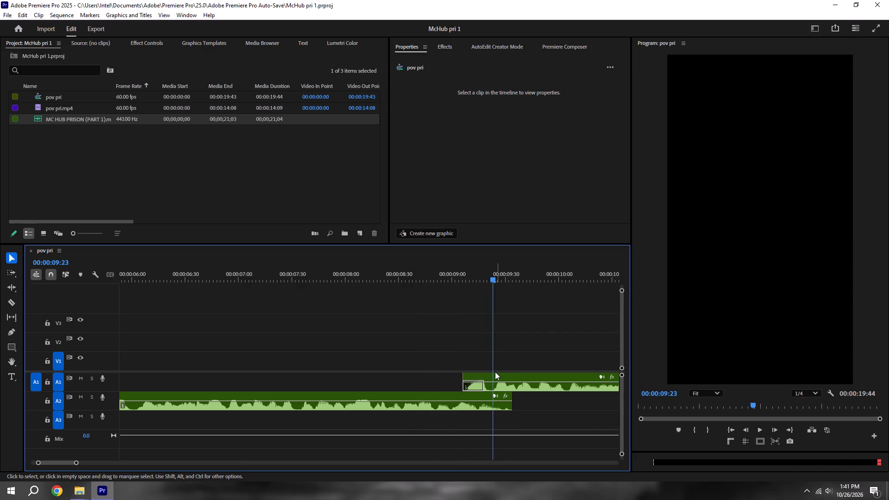
pyautogui.click(495, 372)
pyautogui.moveTo(496, 373); pyautogui.dragTo(504, 374)
pyautogui.hotkey('ctrl', 's')
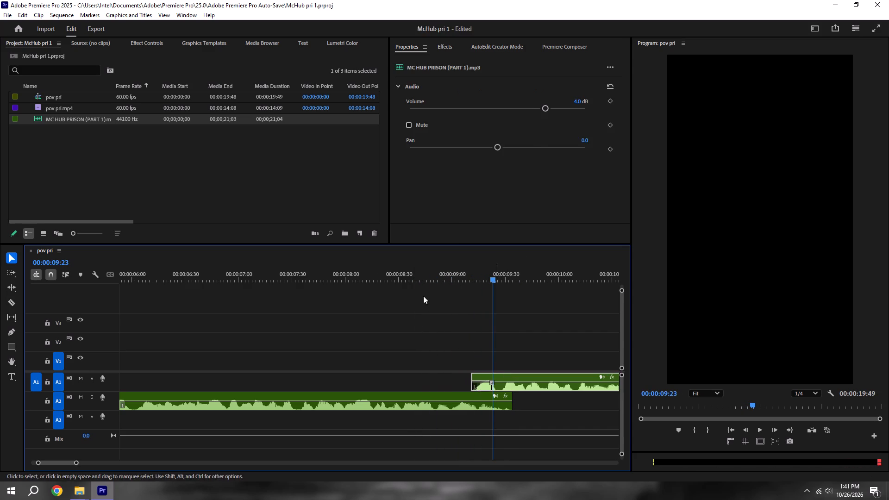
# Play through the fourth overlap and split the A1 clip at the pause, at about 12.5 seconds.
pyautogui.click(420, 276)
pyautogui.press('space')
pyautogui.keyDown('alt'); pyautogui.scroll(-19, 458, 323); pyautogui.keyUp('alt')
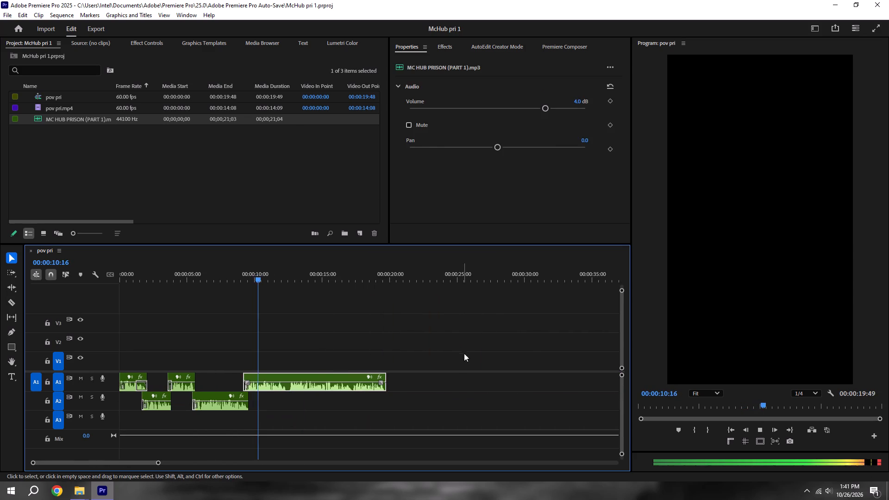
pyautogui.press('c')
pyautogui.scroll(-1, 288, 380)
pyautogui.keyDown('alt'); pyautogui.scroll(15, 286, 381); pyautogui.keyUp('alt')
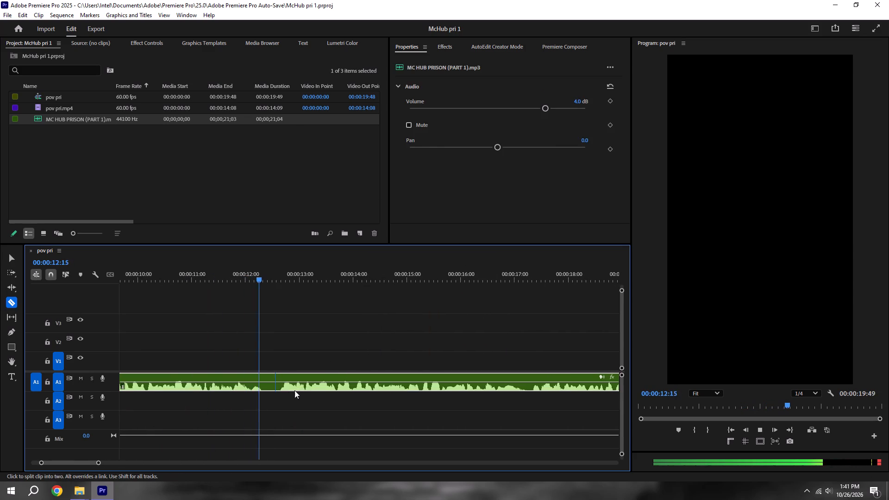
pyautogui.press('space')
pyautogui.click(273, 385)
pyautogui.press('v')
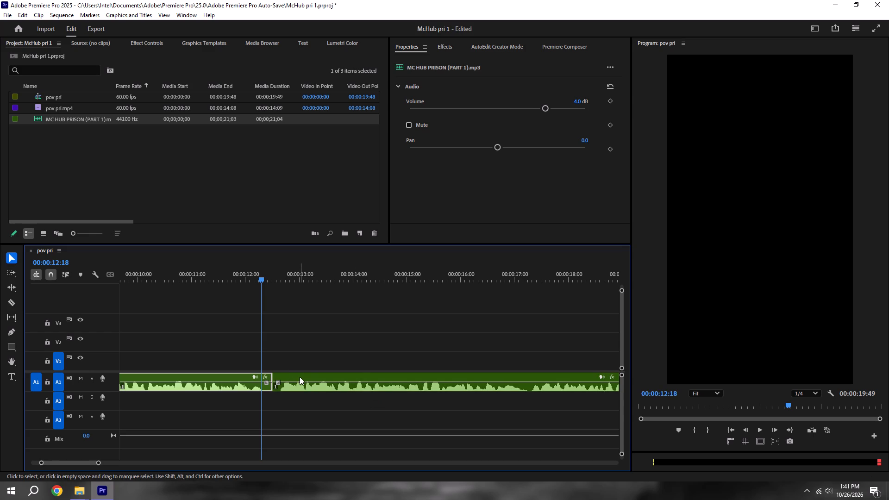
# Move the remaining audio onto A2, overlapping the A1 piece by about 35 frames, add a fade-in of about 0.7 seconds, and save.
pyautogui.moveTo(300, 377); pyautogui.dragTo(269, 397)
pyautogui.hotkey('ctrl', 's')
pyautogui.moveTo(248, 400); pyautogui.dragTo(282, 400)
pyautogui.hotkey('ctrl', 's')
# Replay the overlap near 12 seconds, adjust the A2 piece's fade-in curve, and shift that piece about 9 frames earlier.
pyautogui.click(229, 273)
pyautogui.press('space')
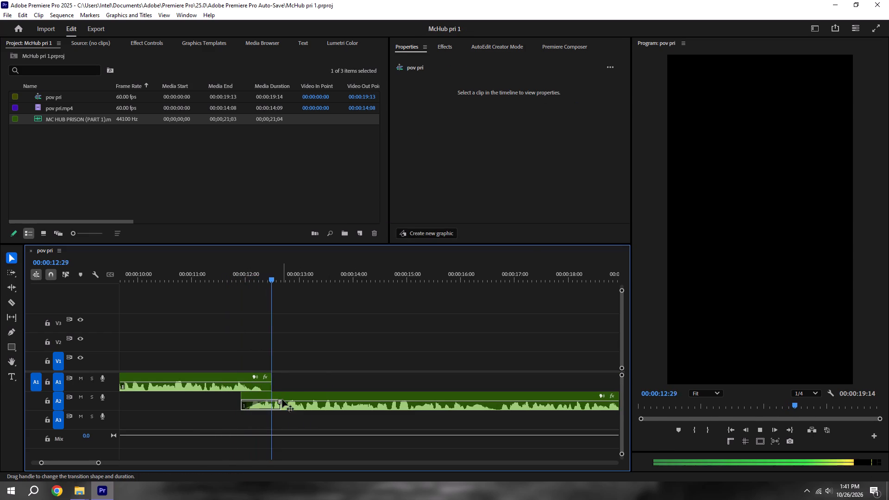
pyautogui.press('space')
pyautogui.moveTo(280, 401); pyautogui.dragTo(277, 393)
pyautogui.hotkey('ctrl', 's')
pyautogui.moveTo(287, 395); pyautogui.dragTo(279, 395)
pyautogui.hotkey('ctrl', 's')
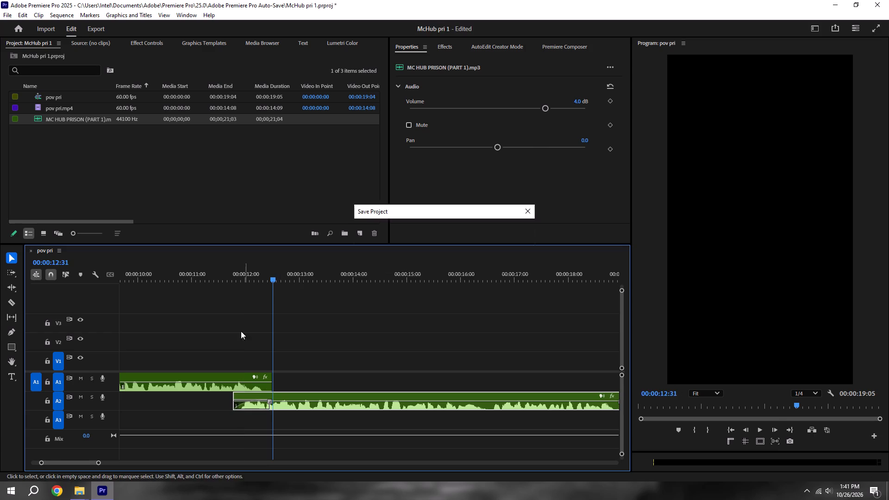
# Play through the fifth overlap and split the A2 clip at the pause, at about 16.5 seconds.
pyautogui.click(213, 265)
pyautogui.press('space')
pyautogui.keyDown('alt'); pyautogui.scroll(-6, 275, 343); pyautogui.keyUp('alt')
pyautogui.press('c')
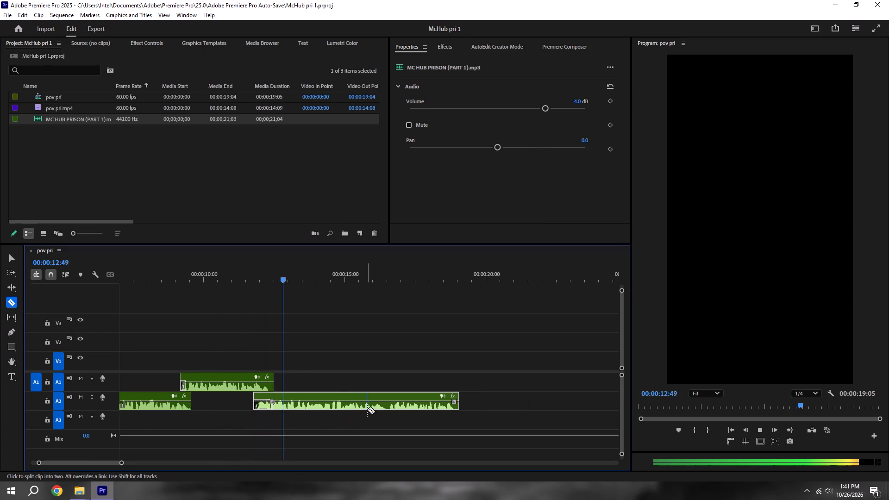
pyautogui.keyDown('alt'); pyautogui.scroll(5, 380, 412); pyautogui.keyUp('alt')
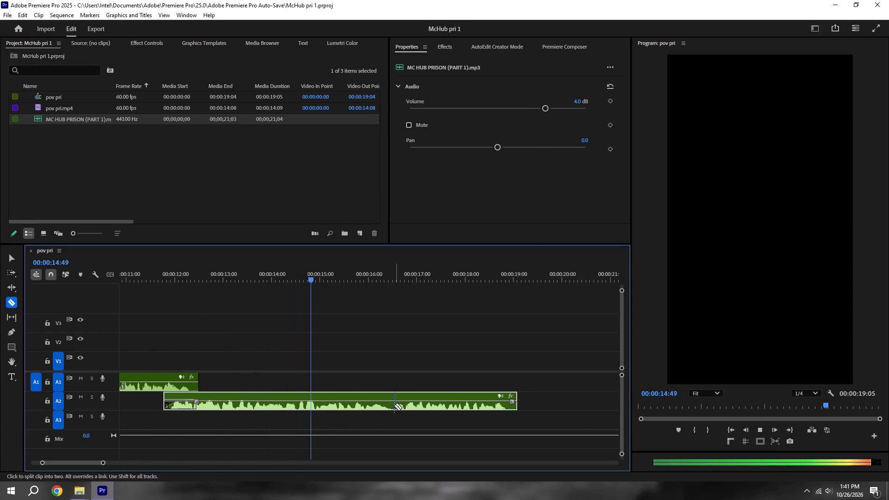
pyautogui.click(394, 406)
pyautogui.press('v')
pyautogui.press('space')
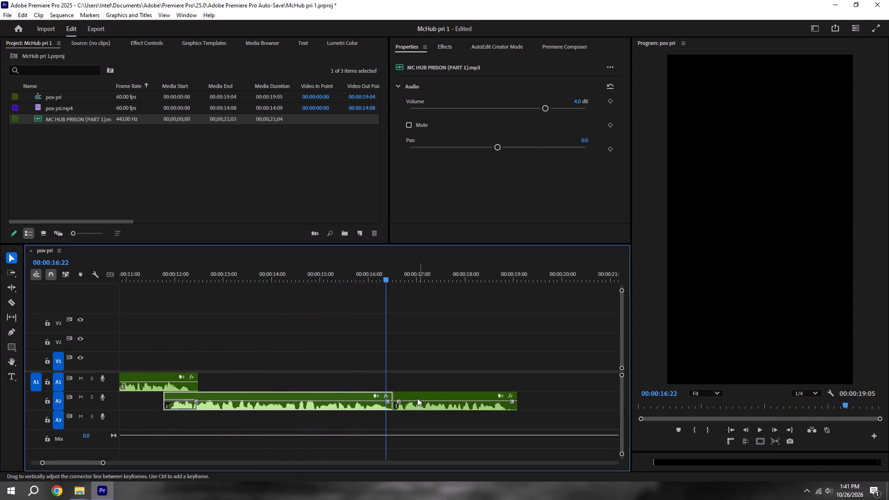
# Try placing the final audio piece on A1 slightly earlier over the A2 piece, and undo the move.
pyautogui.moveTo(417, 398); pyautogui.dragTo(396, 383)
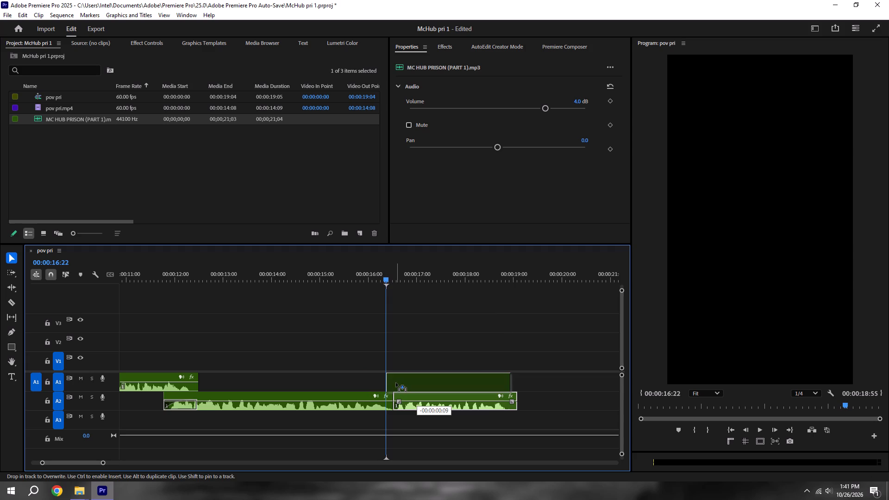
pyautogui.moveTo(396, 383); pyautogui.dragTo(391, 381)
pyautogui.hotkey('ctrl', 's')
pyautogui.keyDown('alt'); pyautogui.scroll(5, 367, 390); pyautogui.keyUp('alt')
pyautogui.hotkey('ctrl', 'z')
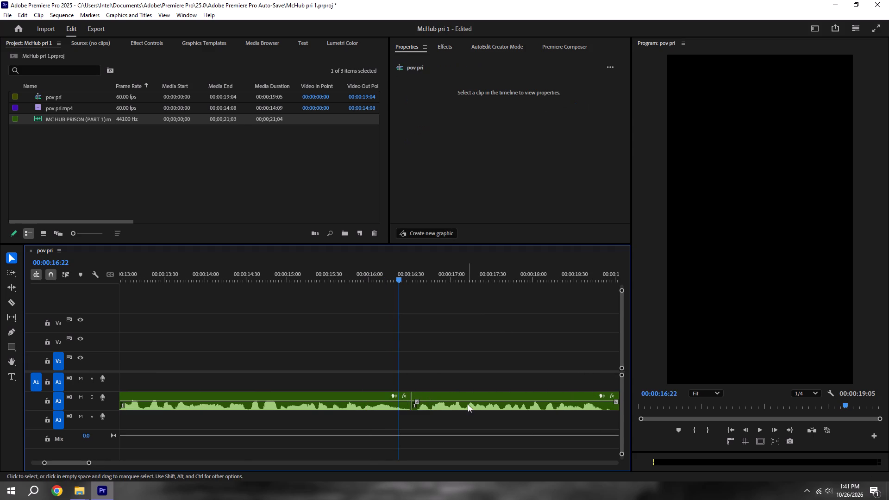
# Move the final audio piece onto A1, overlapping the end of the A2 piece by about 19 frames, and save.
pyautogui.moveTo(457, 395); pyautogui.dragTo(431, 390)
pyautogui.hotkey('ctrl', 's')
# Replay the audio from about 16 seconds to check the final overlap.
pyautogui.click(351, 285)
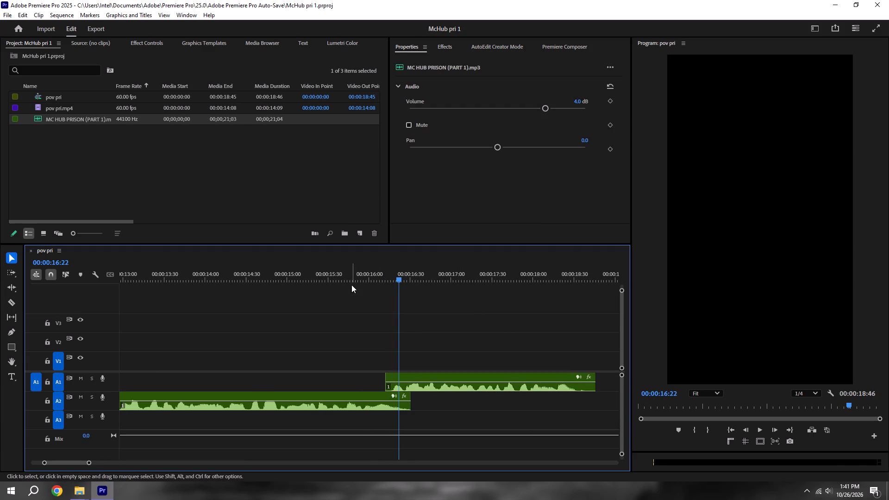
pyautogui.press('space')
pyautogui.click(347, 275)
pyautogui.keyDown('alt'); pyautogui.scroll(-12, 342, 267); pyautogui.keyUp('alt')
pyautogui.press('space')
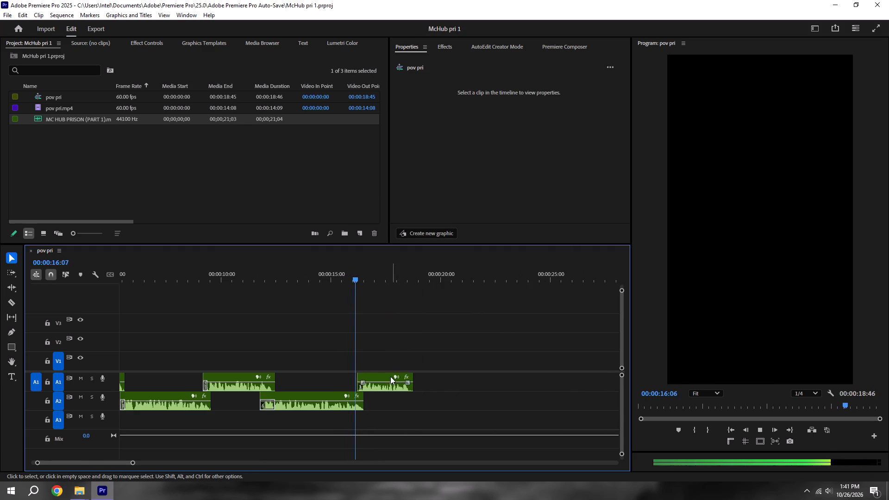
pyautogui.write('cv')
pyautogui.press('space')
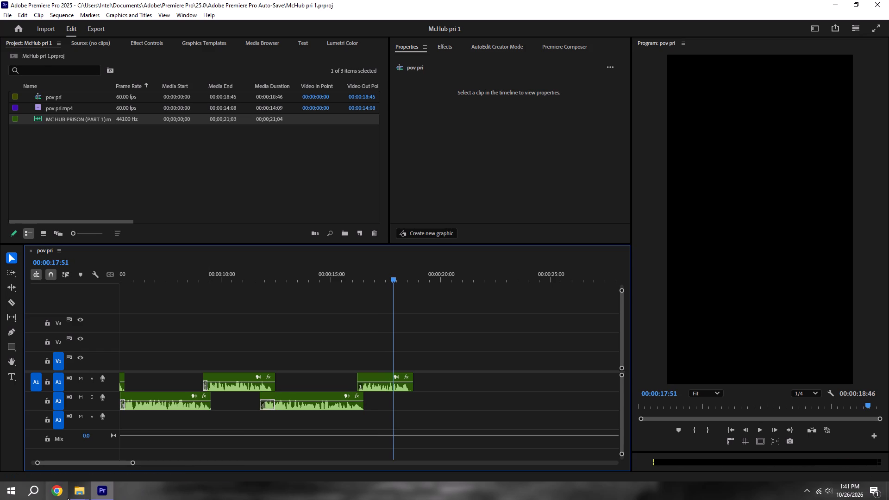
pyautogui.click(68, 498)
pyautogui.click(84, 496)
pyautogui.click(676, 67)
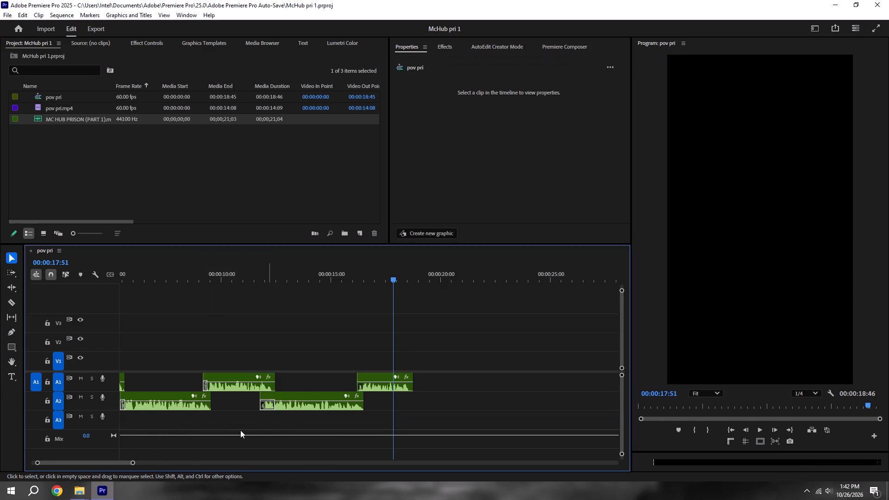
# Import MC HUB PRISON (PART 2).mp3 from the Downloads folder onto A2, after the end of the last A1 piece.
pyautogui.click(75, 499)
pyautogui.click(138, 464)
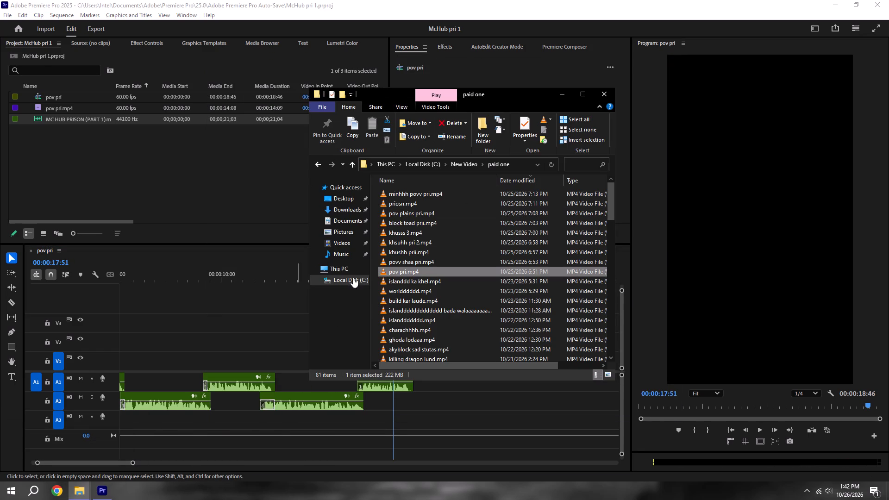
pyautogui.click(85, 492)
pyautogui.moveTo(31, 449); pyautogui.dragTo(40, 447)
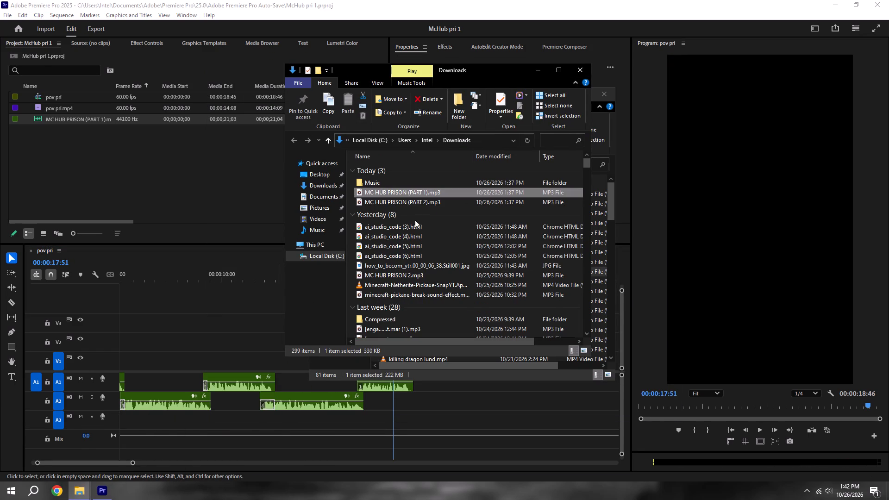
pyautogui.moveTo(391, 206); pyautogui.dragTo(410, 411)
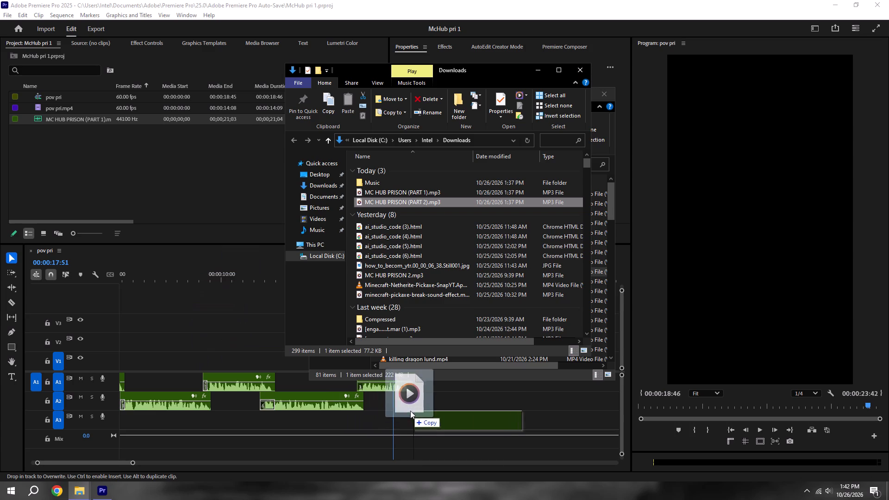
pyautogui.moveTo(410, 411); pyautogui.dragTo(419, 402)
pyautogui.click(423, 412)
pyautogui.keyDown('alt'); pyautogui.scroll(11, 435, 421); pyautogui.keyUp('alt')
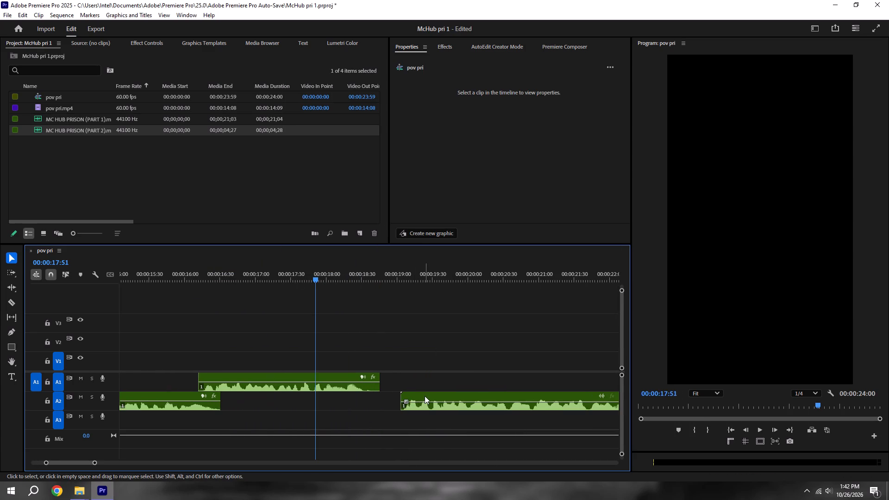
# Move the part 2 audio on A2 earlier, overlapping the end of the last A1 piece by about 24 frames, and save.
pyautogui.moveTo(425, 396); pyautogui.dragTo(376, 401)
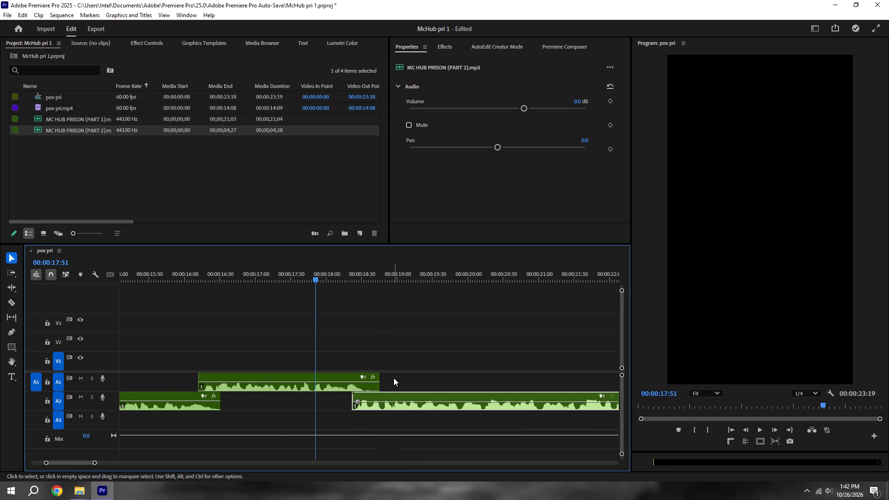
pyautogui.hotkey('ctrl', 's')
# Play from about 17.9 seconds to the end to check the part 2 overlap and look for pauses, and save.
pyautogui.press('space')
pyautogui.scroll(-5, 427, 358)
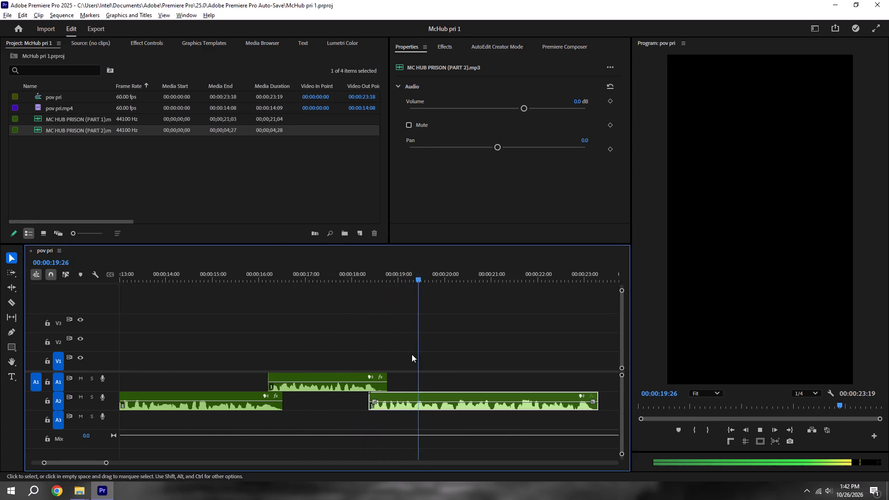
pyautogui.keyDown('alt'); pyautogui.scroll(-4, 415, 357); pyautogui.keyUp('alt')
pyautogui.press('c')
pyautogui.keyDown('alt'); pyautogui.scroll(10, 487, 410); pyautogui.keyUp('alt')
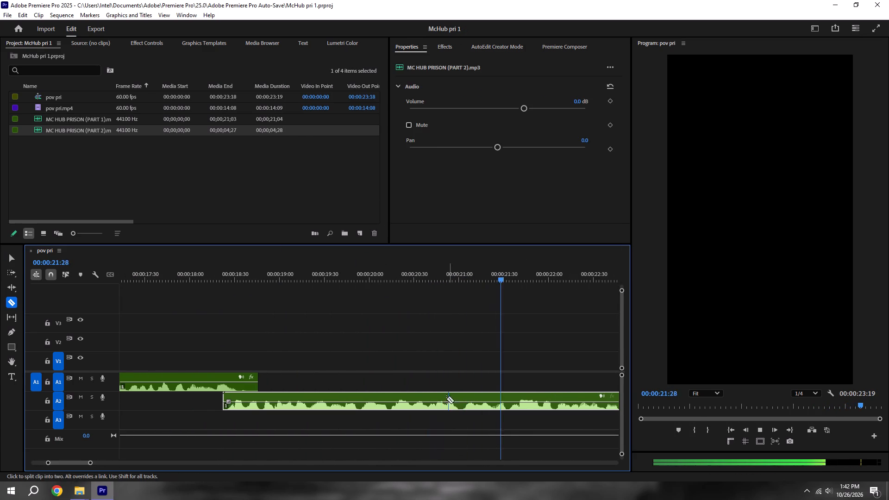
pyautogui.keyDown('alt'); pyautogui.scroll(-11, 506, 396); pyautogui.keyUp('alt')
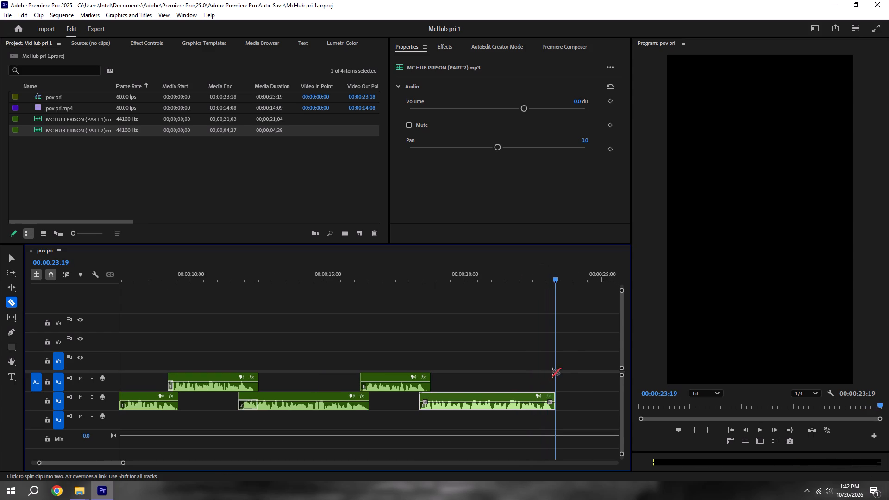
pyautogui.hotkey('ctrl', 'v')
pyautogui.keyDown('alt'); pyautogui.scroll(-11, 476, 348); pyautogui.keyUp('alt')
pyautogui.hotkey('ctrl', 's')
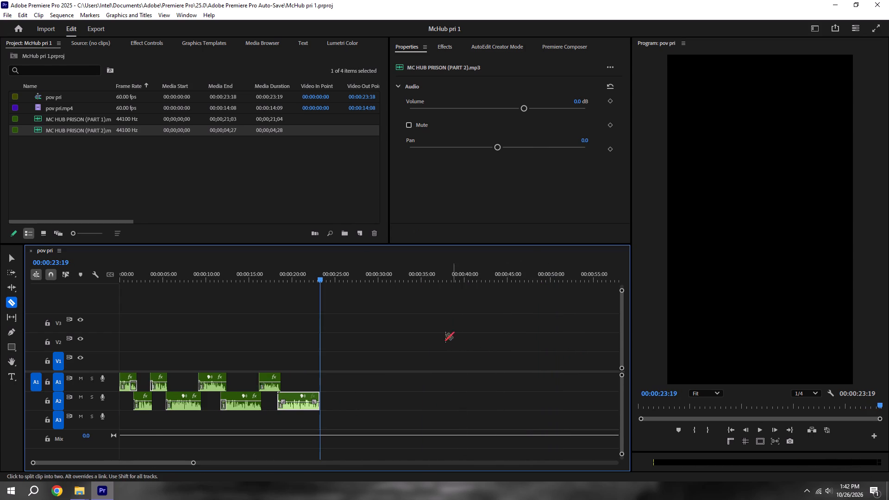
pyautogui.press('v')
pyautogui.hotkey('ctrl', 's')
pyautogui.keyDown('alt'); pyautogui.scroll(-6, 362, 322); pyautogui.keyUp('alt')
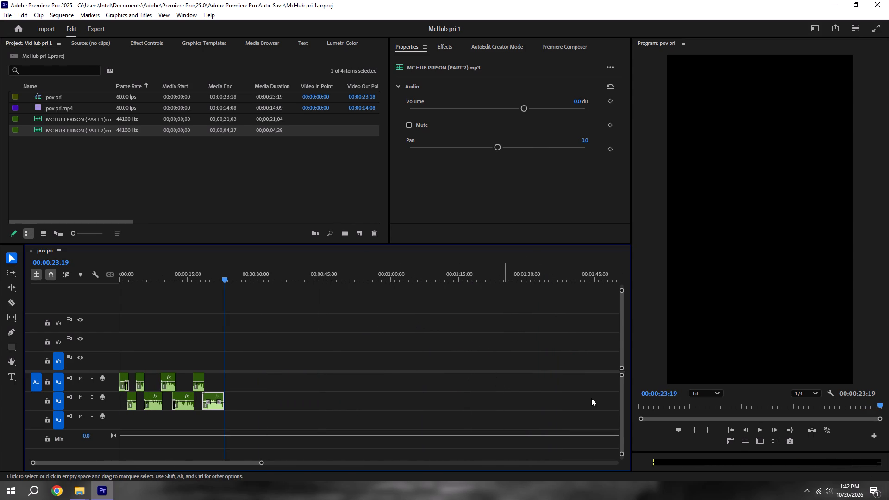
# Play the audio from the start, shift the third A1 piece and all pieces after it about 4 frames later, and save.
pyautogui.click(731, 428)
pyautogui.press('space')
pyautogui.keyDown('alt'); pyautogui.scroll(18, 249, 380); pyautogui.keyUp('alt')
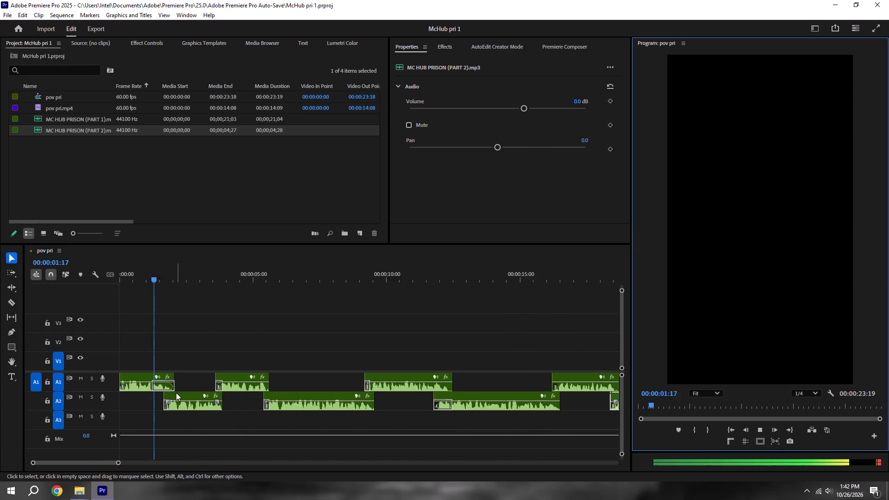
pyautogui.keyDown('alt'); pyautogui.scroll(7, 178, 386); pyautogui.keyUp('alt')
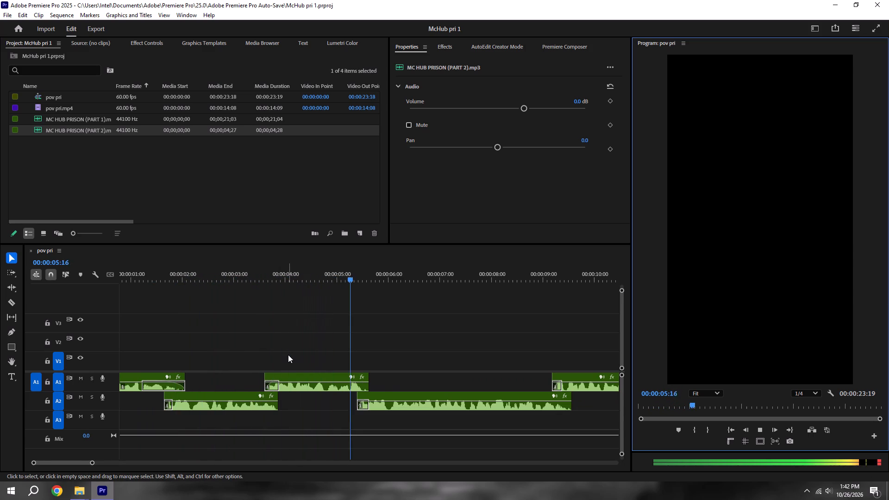
pyautogui.keyDown('alt'); pyautogui.scroll(-9, 288, 355); pyautogui.keyUp('alt')
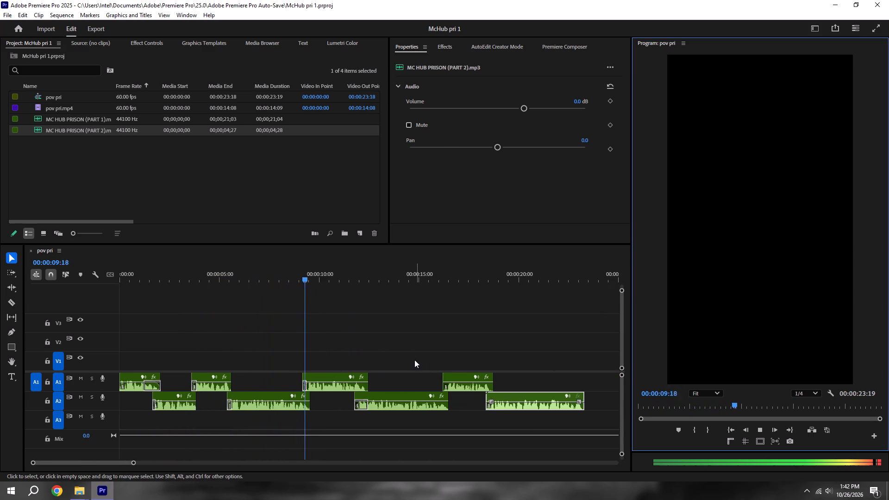
pyautogui.press('space')
pyautogui.moveTo(347, 349); pyautogui.dragTo(526, 410)
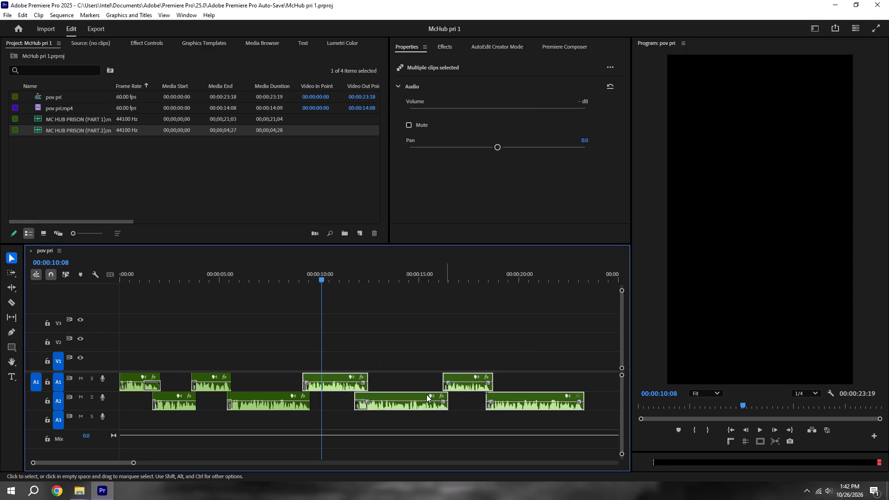
pyautogui.keyDown('alt'); pyautogui.scroll(15, 324, 375); pyautogui.keyUp('alt')
pyautogui.click(308, 372)
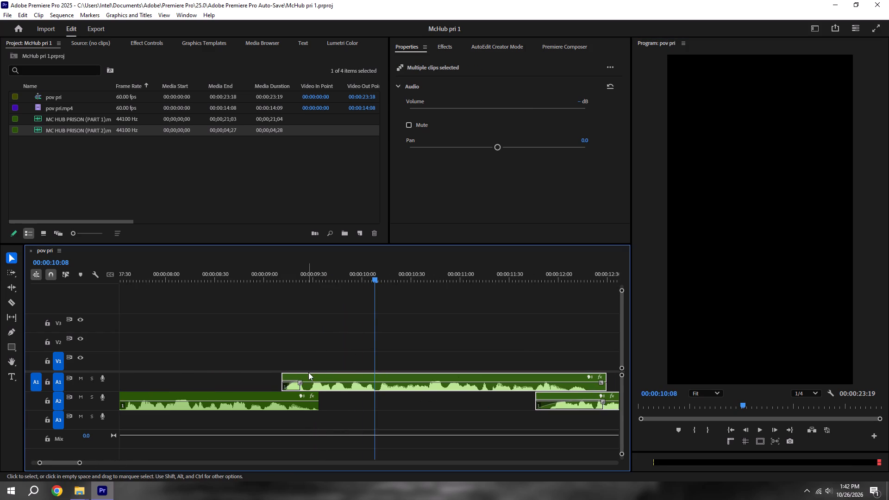
pyautogui.moveTo(303, 375); pyautogui.dragTo(309, 376)
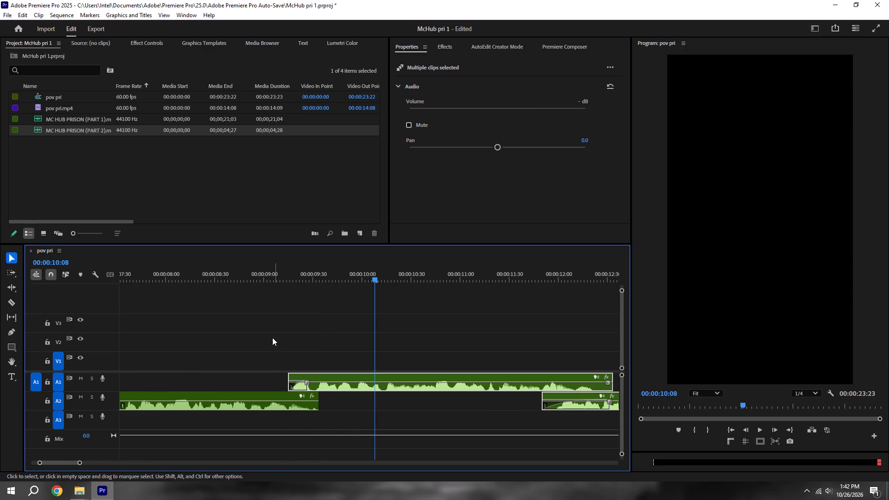
pyautogui.hotkey('ctrl', 's')
# Replay the audio from about 8.8 seconds to check the remaining overlaps, and save.
pyautogui.moveTo(250, 273); pyautogui.dragTo(245, 273)
pyautogui.press('space')
pyautogui.keyDown('alt'); pyautogui.scroll(-5, 275, 300); pyautogui.keyUp('alt')
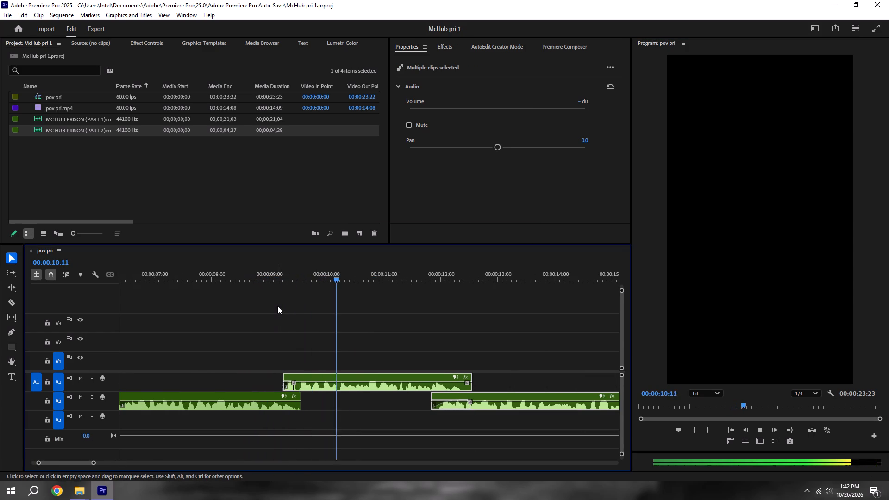
pyautogui.keyDown('alt'); pyautogui.scroll(-5, 288, 312); pyautogui.keyUp('alt')
pyautogui.click(407, 355)
pyautogui.click(408, 353)
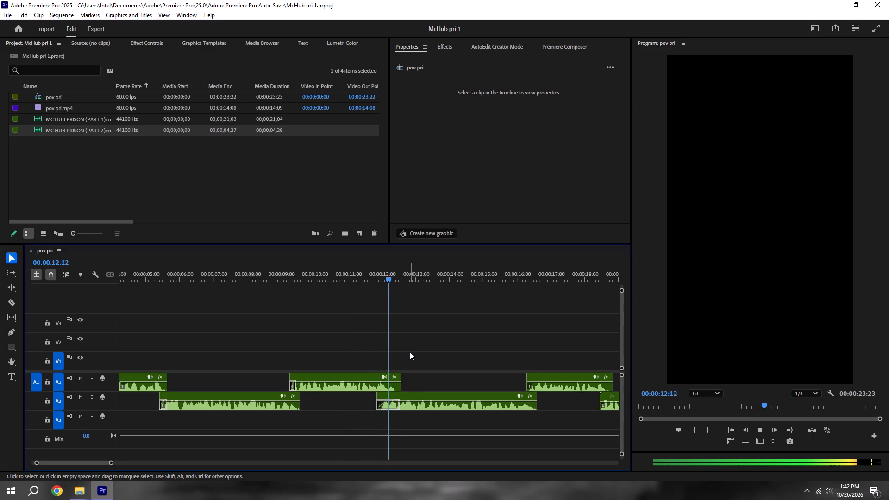
pyautogui.keyDown('alt'); pyautogui.scroll(-4, 485, 364); pyautogui.keyUp('alt')
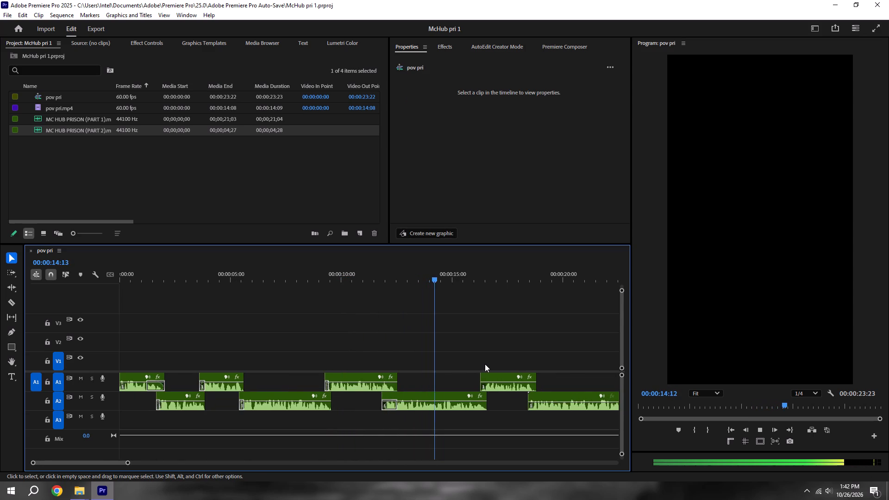
pyautogui.keyDown('alt'); pyautogui.scroll(10, 509, 386); pyautogui.keyUp('alt')
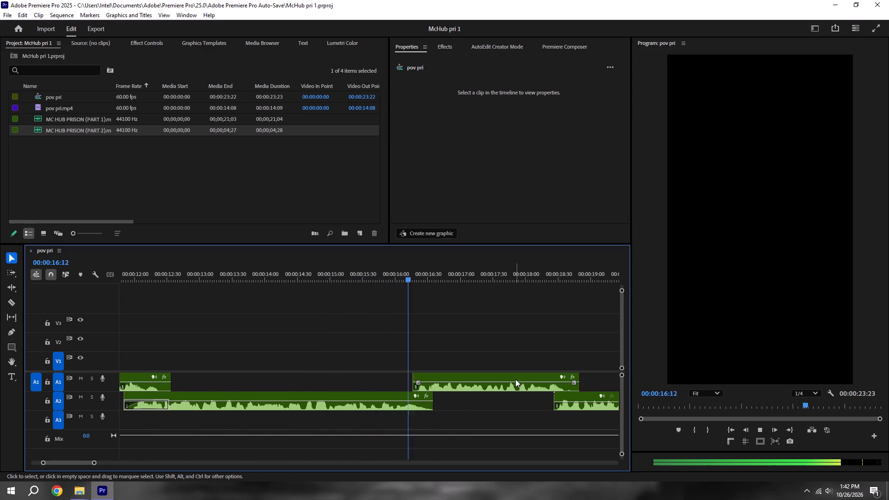
pyautogui.scroll(-5, 510, 377)
pyautogui.keyDown('alt'); pyautogui.scroll(-11, 509, 377); pyautogui.keyUp('alt')
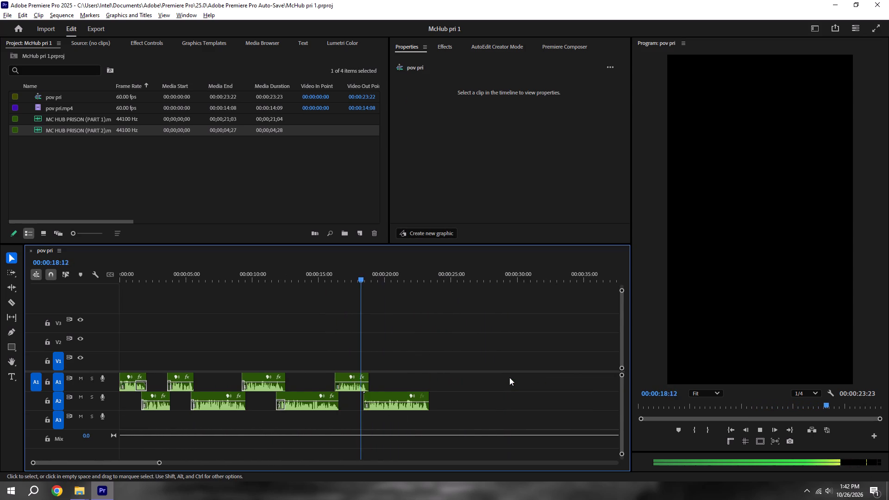
pyautogui.hotkey('ctrl', 's')
pyautogui.scroll(-4, 509, 377)
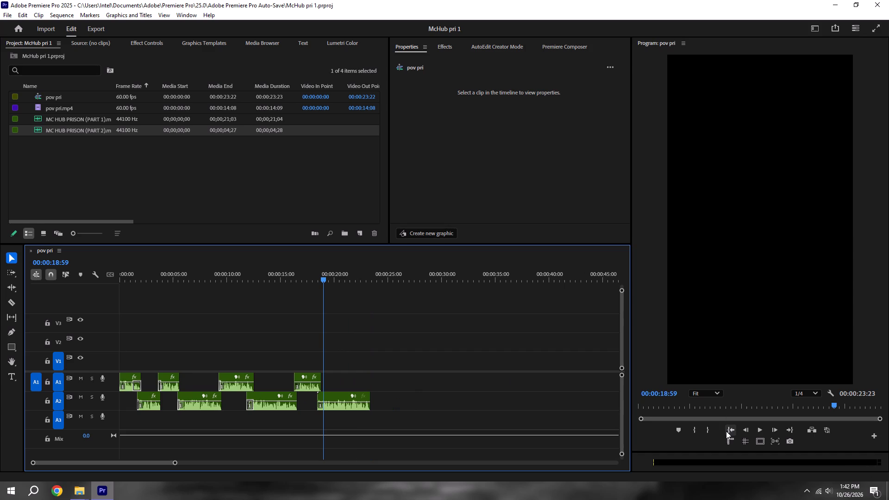
# Replay from the start, shift the second A1 piece and all pieces after it about 5 frames later, and save.
pyautogui.click(729, 428)
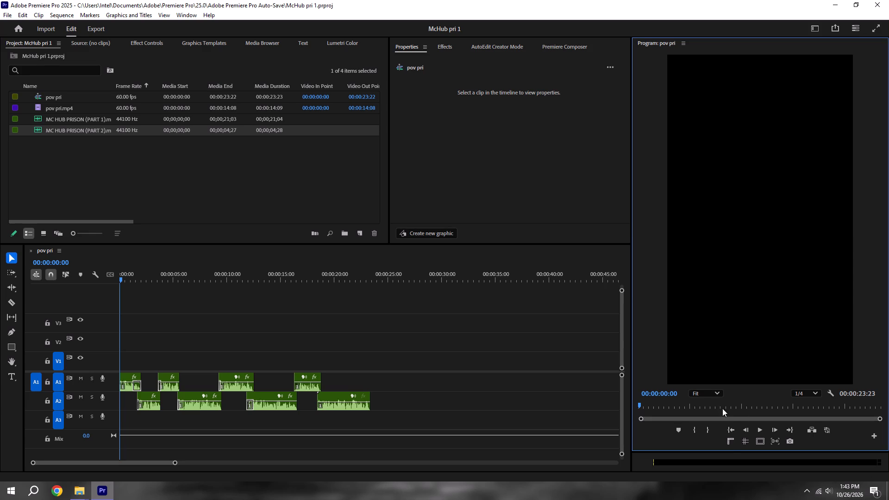
pyautogui.click(728, 429)
pyautogui.press('space')
pyautogui.keyDown('alt'); pyautogui.scroll(9, 349, 442); pyautogui.keyUp('alt')
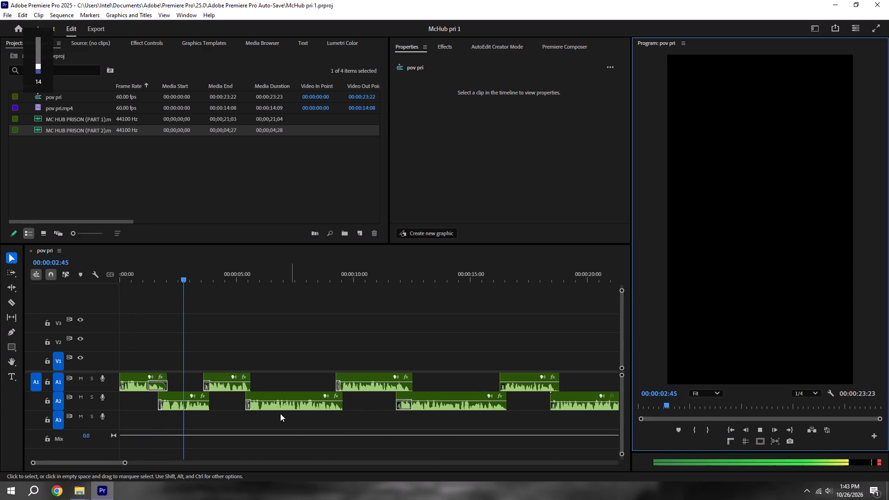
pyautogui.keyDown('alt'); pyautogui.scroll(-10, 239, 394); pyautogui.keyUp('alt')
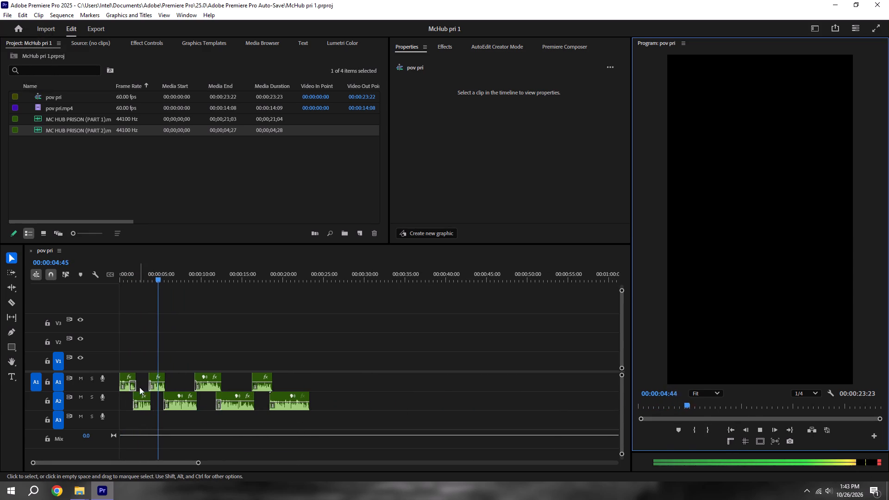
pyautogui.press('space')
pyautogui.moveTo(156, 355); pyautogui.dragTo(308, 410)
pyautogui.keyDown('alt'); pyautogui.scroll(3, 188, 408); pyautogui.keyUp('alt')
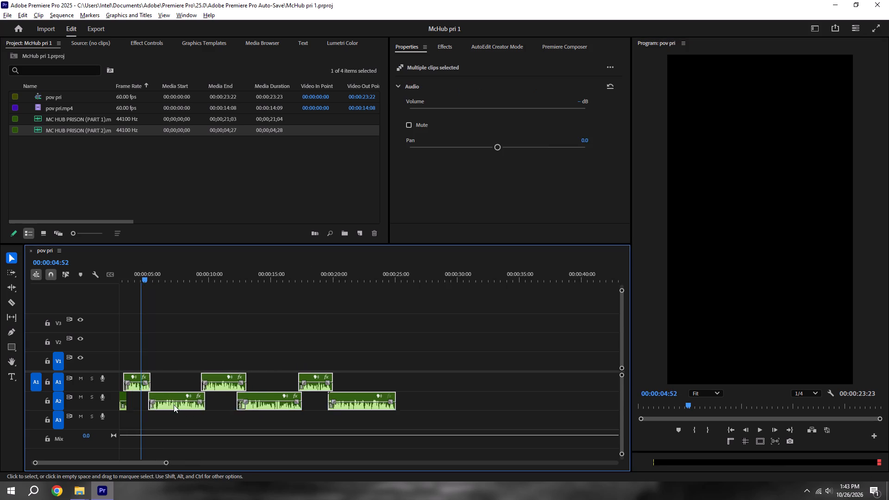
pyautogui.keyDown('alt'); pyautogui.scroll(20, 174, 405); pyautogui.keyUp('alt')
pyautogui.keyDown('alt'); pyautogui.scroll(18, 174, 405); pyautogui.keyUp('alt')
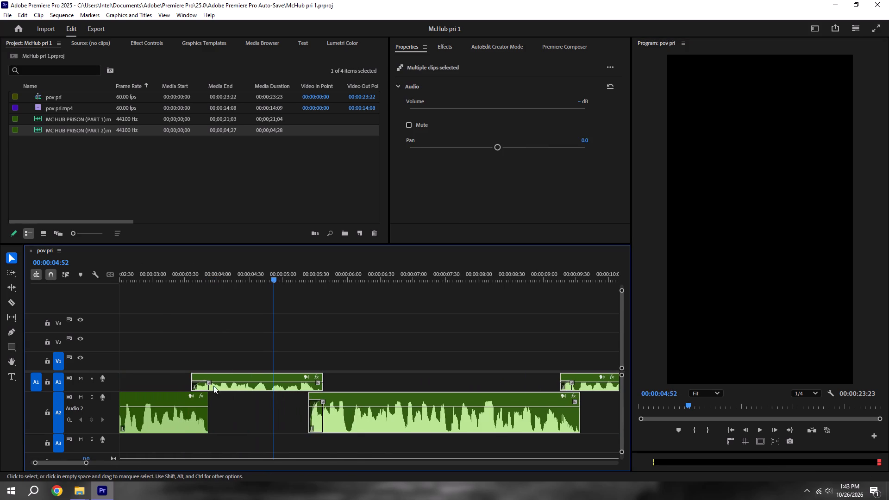
pyautogui.moveTo(224, 378); pyautogui.dragTo(227, 378)
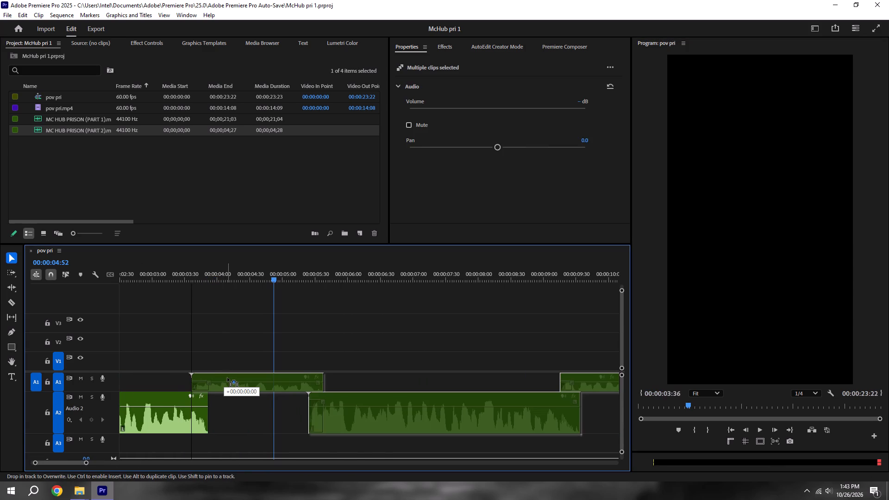
pyautogui.moveTo(227, 378); pyautogui.dragTo(229, 378)
pyautogui.hotkey('ctrl', 's')
# Shrink all audio tracks in the timeline to their minimum height and save.
pyautogui.keyDown('alt'); pyautogui.scroll(-6, 227, 378); pyautogui.keyUp('alt')
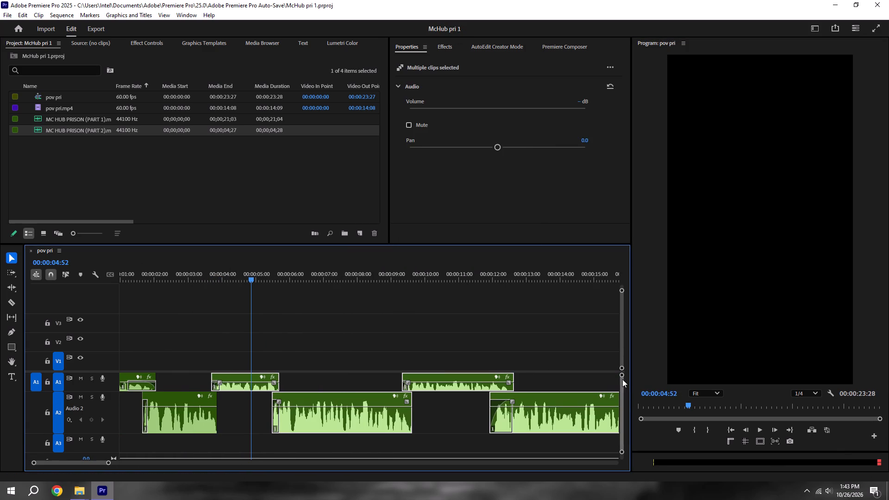
pyautogui.moveTo(621, 375); pyautogui.dragTo(627, 270)
pyautogui.hotkey('ctrl', 's')
# Replay from about 3 seconds, add a fade-out of about 0.3 seconds to the end of the first A2 piece, and save.
pyautogui.click(195, 261)
pyautogui.press('space')
pyautogui.moveTo(190, 266); pyautogui.dragTo(190, 270)
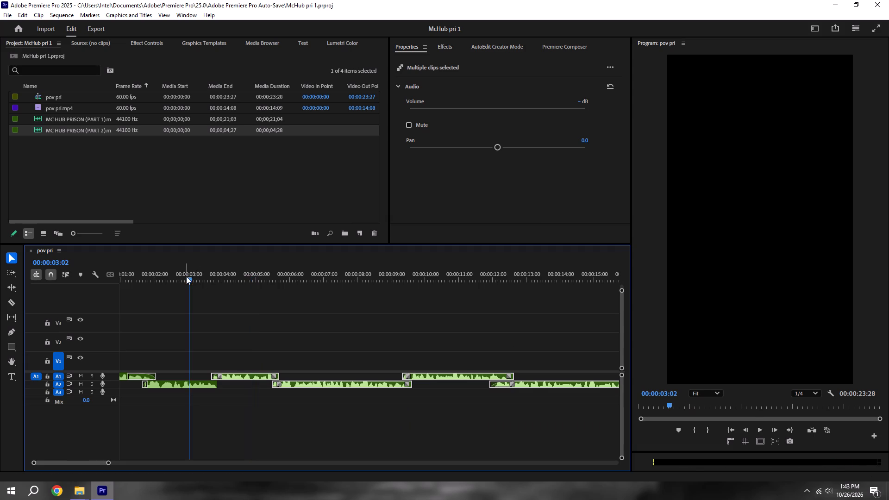
pyautogui.press('space')
pyautogui.keyDown('alt'); pyautogui.scroll(5, 243, 368); pyautogui.keyUp('alt')
pyautogui.keyDown('alt'); pyautogui.scroll(-5, 243, 367); pyautogui.keyUp('alt')
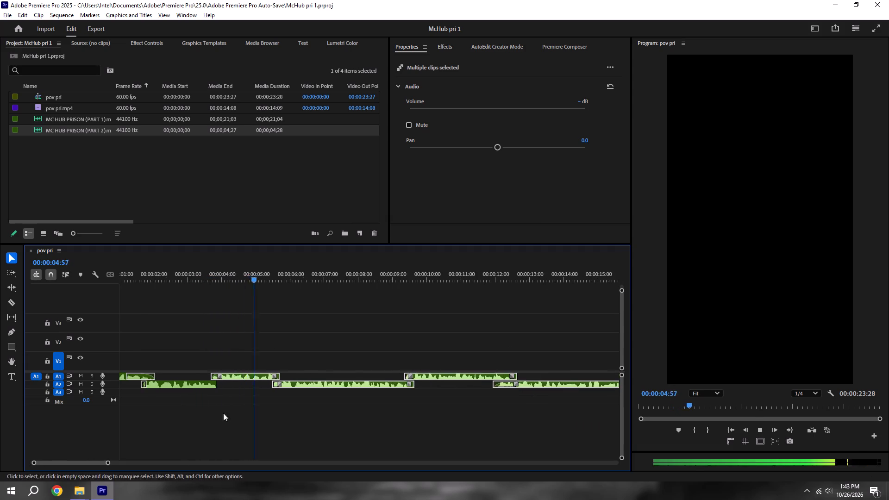
pyautogui.press('space')
pyautogui.moveTo(216, 387); pyautogui.dragTo(222, 387)
pyautogui.hotkey('ctrl', 's')
pyautogui.scroll(12, 217, 395)
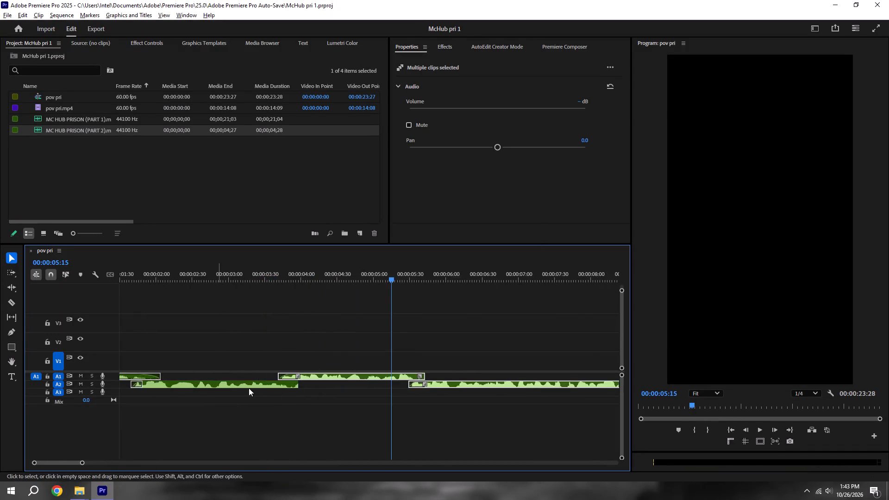
pyautogui.scroll(5, 249, 388)
pyautogui.moveTo(308, 386); pyautogui.dragTo(268, 384)
pyautogui.hotkey('ctrl', 's')
# Replay the sequence from about 3 seconds to check the voice overlaps across the remaining pieces.
pyautogui.click(231, 279)
pyautogui.press('space')
pyautogui.scroll(-5, 275, 337)
pyautogui.keyDown('alt'); pyautogui.scroll(-9, 275, 337); pyautogui.keyUp('alt')
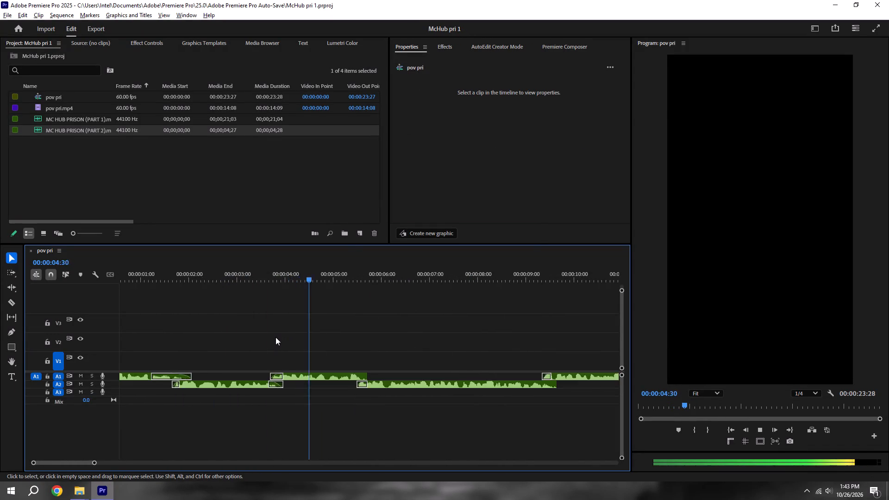
pyautogui.keyDown('alt'); pyautogui.scroll(-3, 275, 337); pyautogui.keyUp('alt')
pyautogui.click(385, 347)
pyautogui.keyDown('alt'); pyautogui.scroll(-5, 382, 347); pyautogui.keyUp('alt')
pyautogui.click(405, 335)
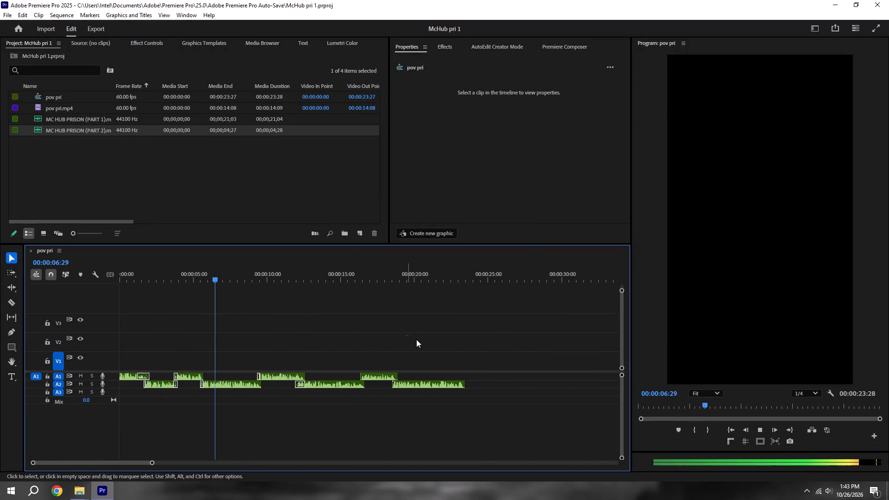
pyautogui.moveTo(620, 374); pyautogui.dragTo(636, 338)
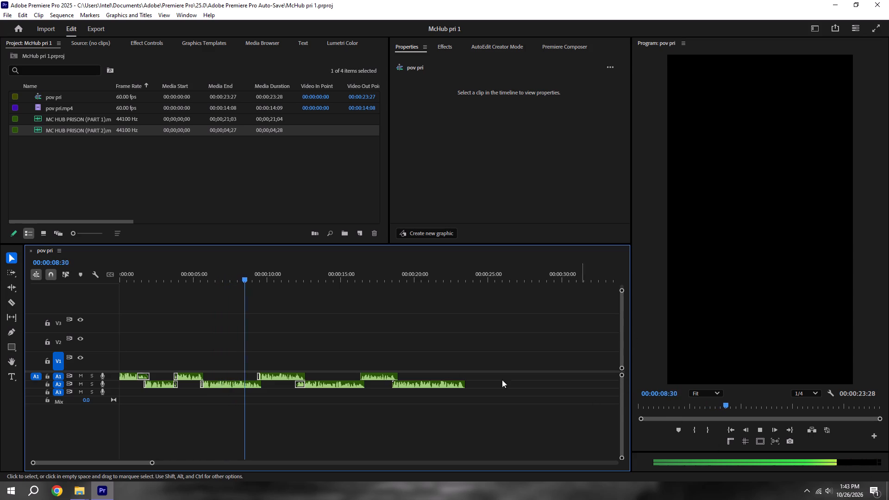
pyautogui.keyDown('alt'); pyautogui.scroll(-6, 397, 360); pyautogui.keyUp('alt')
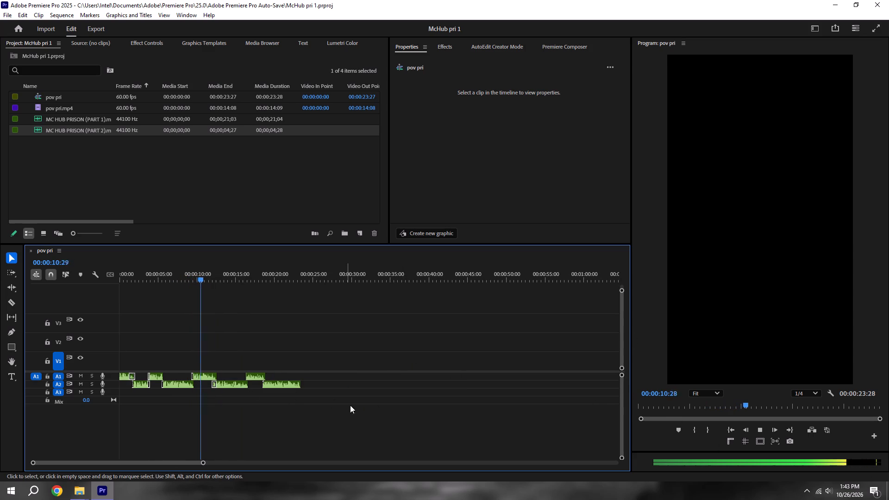
# Select all audio pieces on A1 and A2 and generate a static transcript of the pov pri sequence.
pyautogui.moveTo(363, 409); pyautogui.dragTo(88, 345)
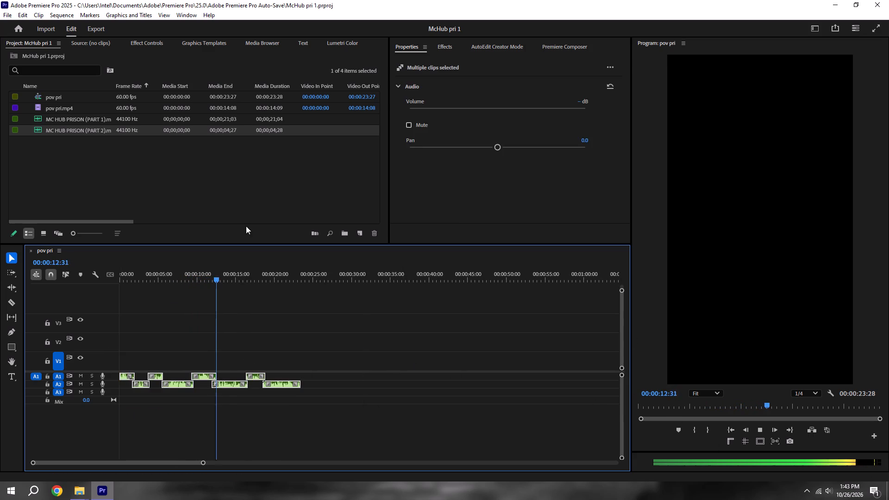
pyautogui.click(303, 42)
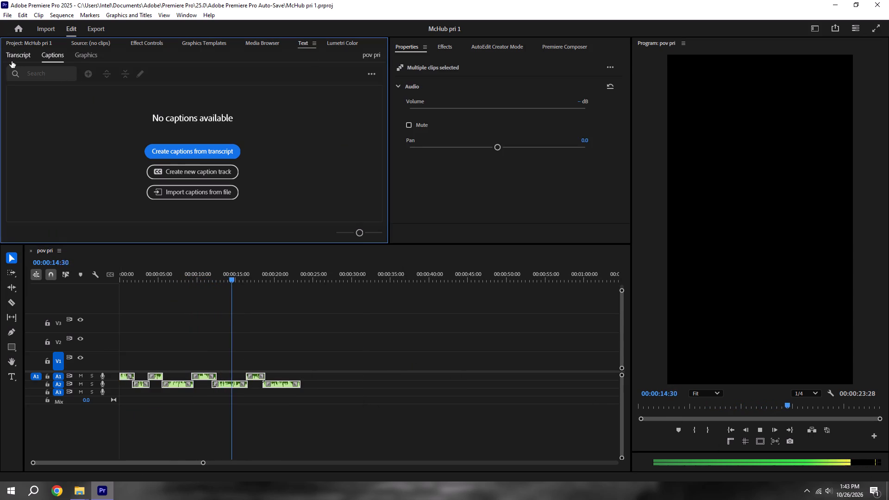
pyautogui.click(22, 55)
pyautogui.click(363, 73)
pyautogui.click(366, 73)
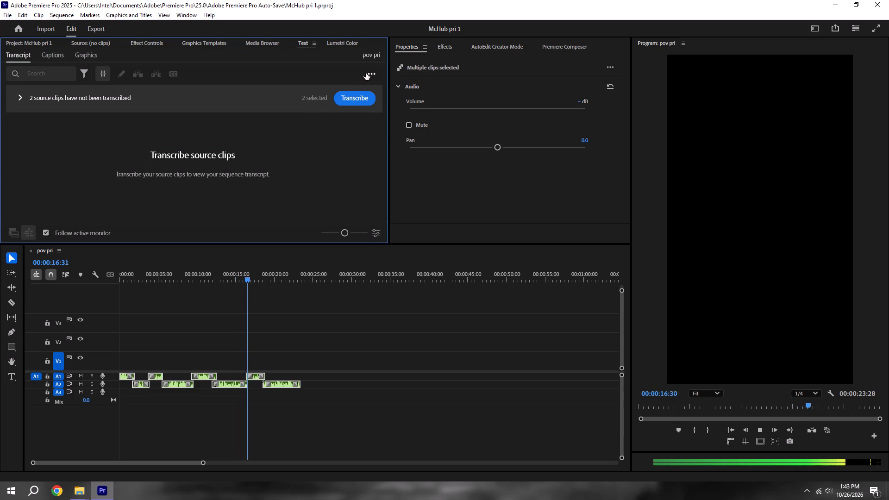
pyautogui.click(334, 131)
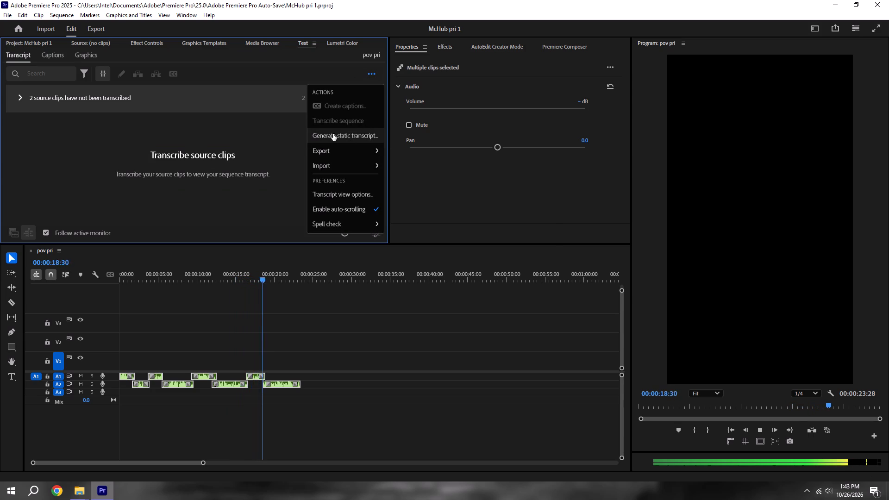
pyautogui.click(528, 285)
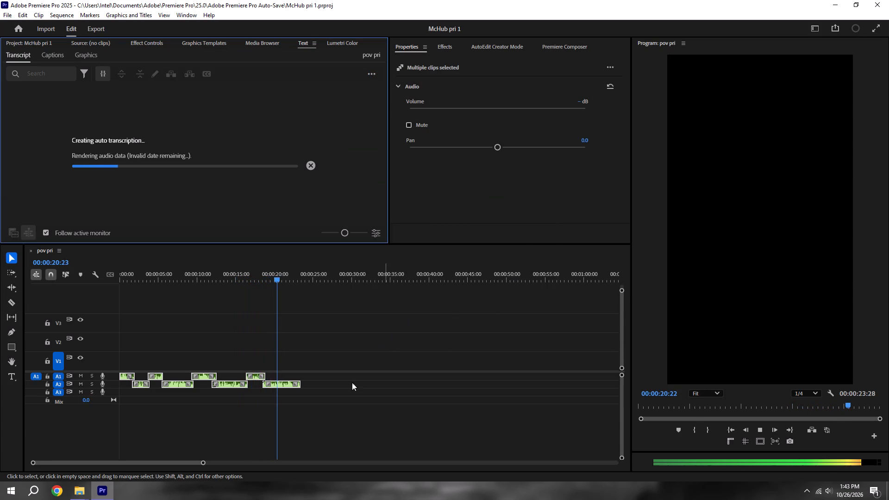
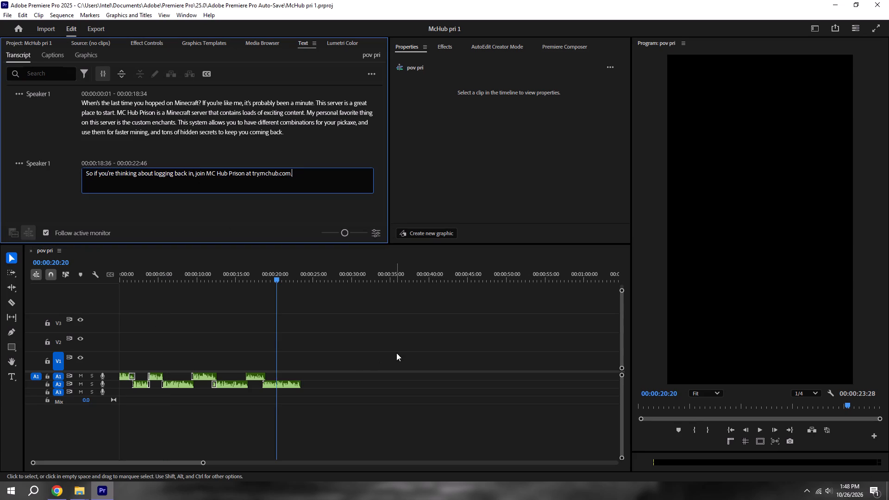
pyautogui.hotkey('ctrl', 's')
# Play the sequence from its start to review the voice-over against the corrected transcript.
pyautogui.click(732, 430)
pyautogui.press('space')
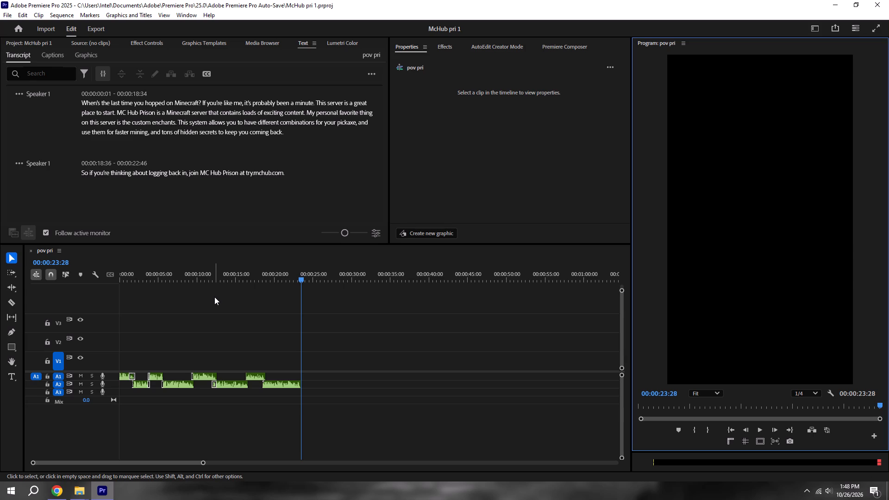
pyautogui.click(362, 352)
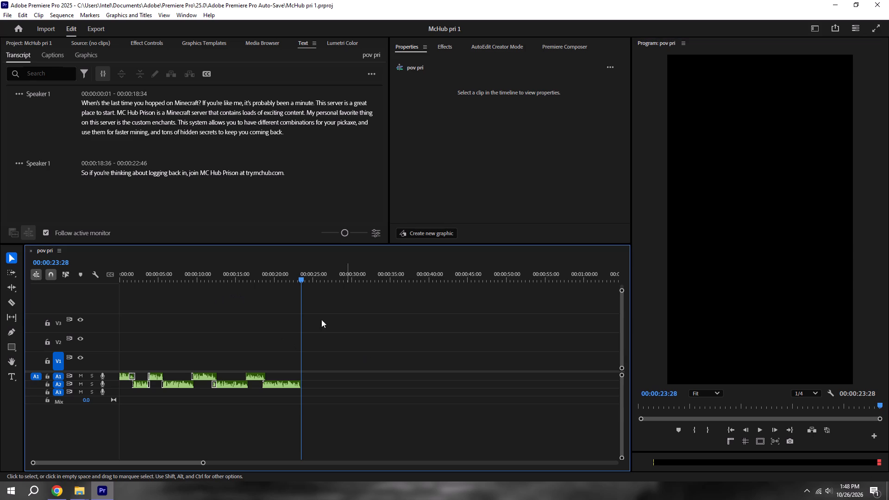
# Create single-line captions from the transcript with a maximum length of 7 characters, 1.2 seconds minimum duration and a 0-frame gap.
pyautogui.click(51, 55)
pyautogui.hotkey('ctrl', 's')
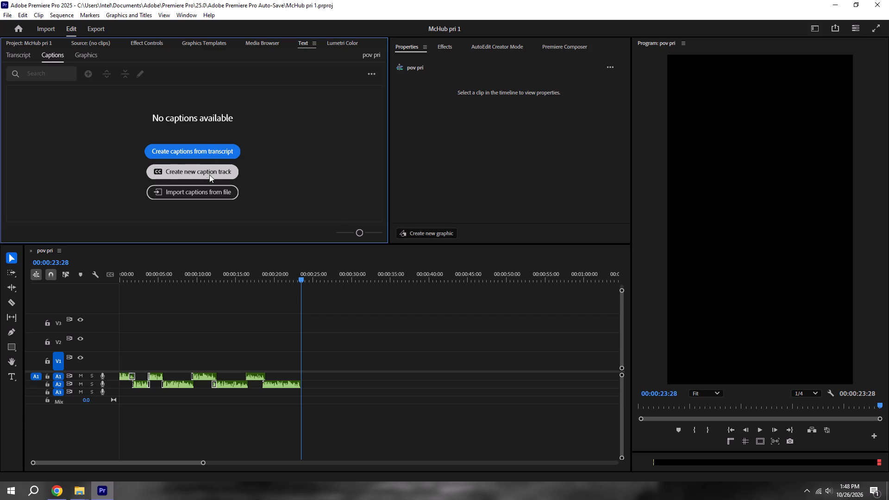
pyautogui.click(207, 148)
pyautogui.click(451, 248)
pyautogui.moveTo(436, 196); pyautogui.dragTo(435, 115)
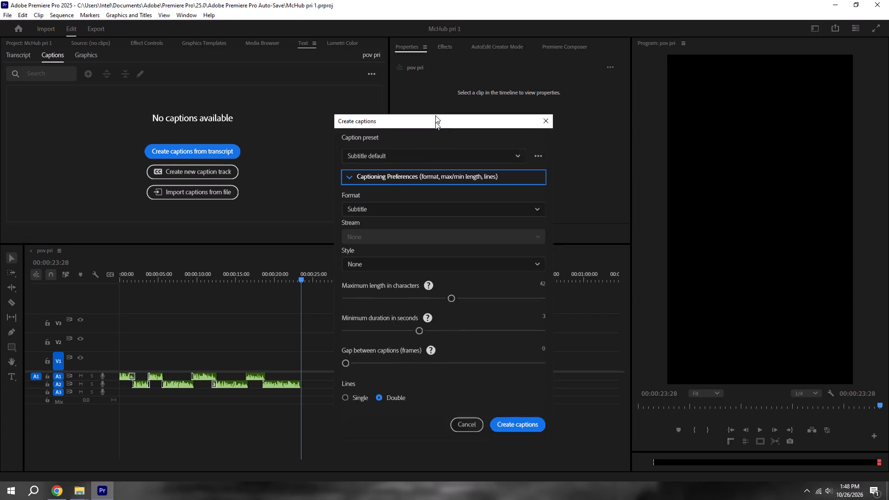
pyautogui.moveTo(435, 115); pyautogui.dragTo(435, 85)
pyautogui.moveTo(371, 254); pyautogui.dragTo(252, 277)
pyautogui.moveTo(386, 294); pyautogui.dragTo(192, 292)
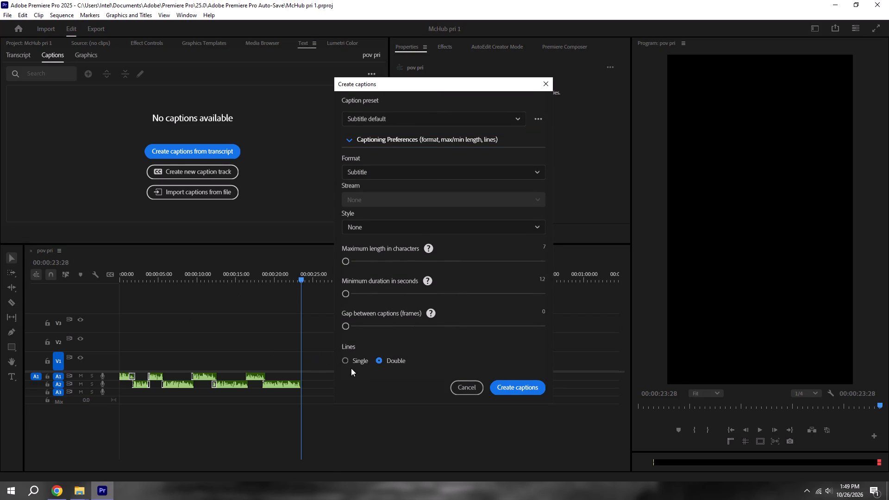
pyautogui.click(351, 362)
pyautogui.click(532, 389)
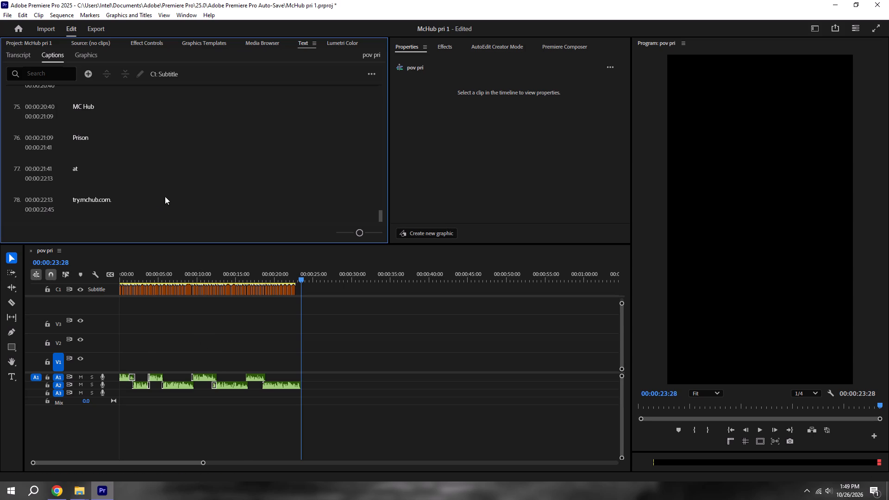
# Select all captions on the Subtitle track, set their font size to 90, and save the project.
pyautogui.scroll(5, 194, 296)
pyautogui.moveTo(339, 321); pyautogui.dragTo(31, 220)
pyautogui.moveTo(328, 336); pyautogui.dragTo(0, 219)
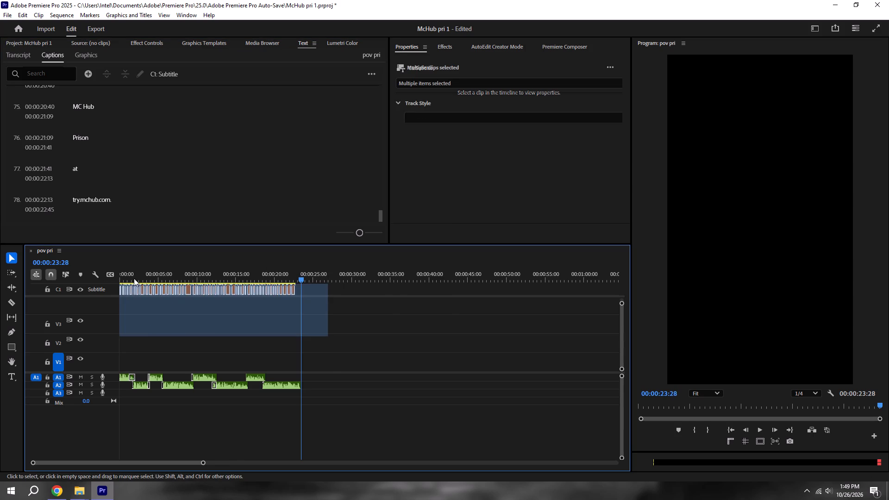
pyautogui.keyDown('alt'); pyautogui.scroll(20, 167, 307); pyautogui.keyUp('alt')
pyautogui.keyDown('alt'); pyautogui.scroll(20, 167, 307); pyautogui.keyUp('alt')
pyautogui.keyDown('alt'); pyautogui.scroll(1, 167, 307); pyautogui.keyUp('alt')
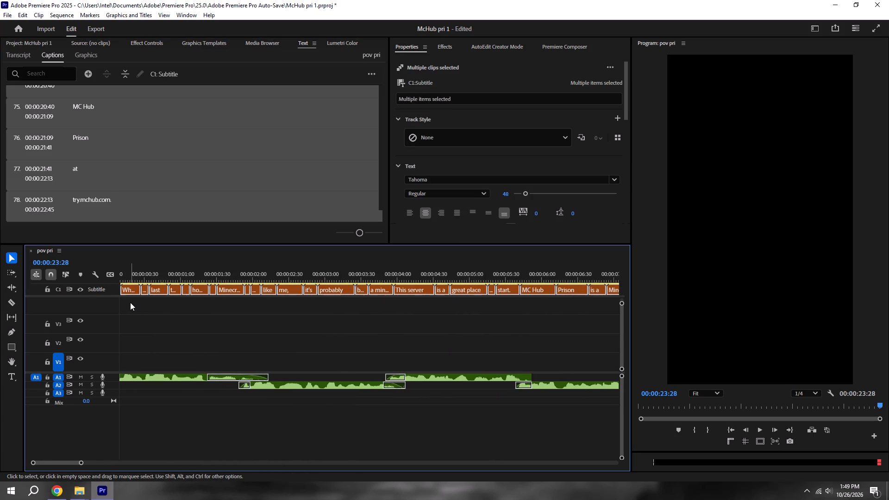
pyautogui.keyDown('alt'); pyautogui.scroll(7, 130, 302); pyautogui.keyUp('alt')
pyautogui.moveTo(123, 288); pyautogui.dragTo(86, 282)
pyautogui.keyDown('alt'); pyautogui.scroll(-7, 226, 296); pyautogui.keyUp('alt')
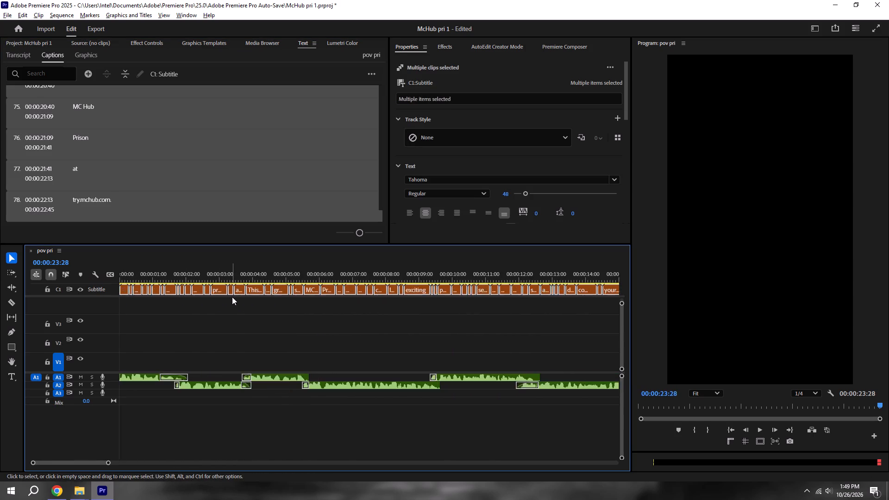
pyautogui.keyDown('alt'); pyautogui.scroll(-12, 232, 297); pyautogui.keyUp('alt')
pyautogui.hotkey('ctrl', 's')
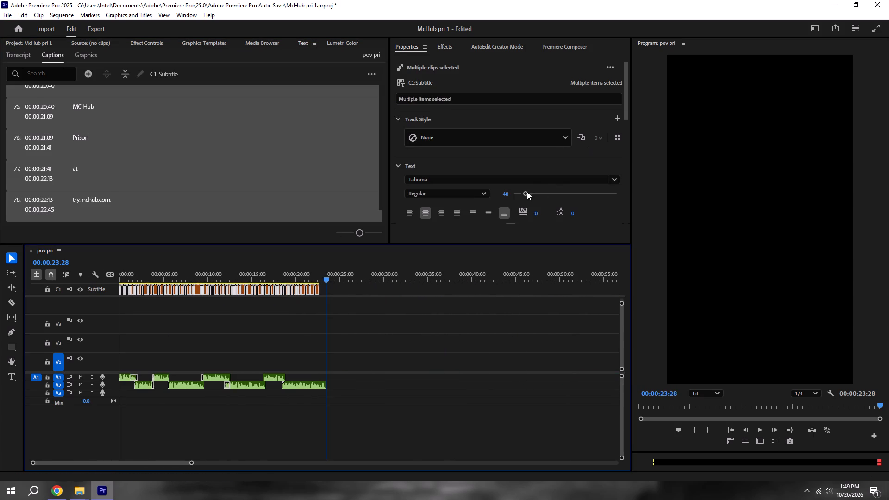
pyautogui.click(510, 194)
pyautogui.click(505, 194)
pyautogui.write('90')
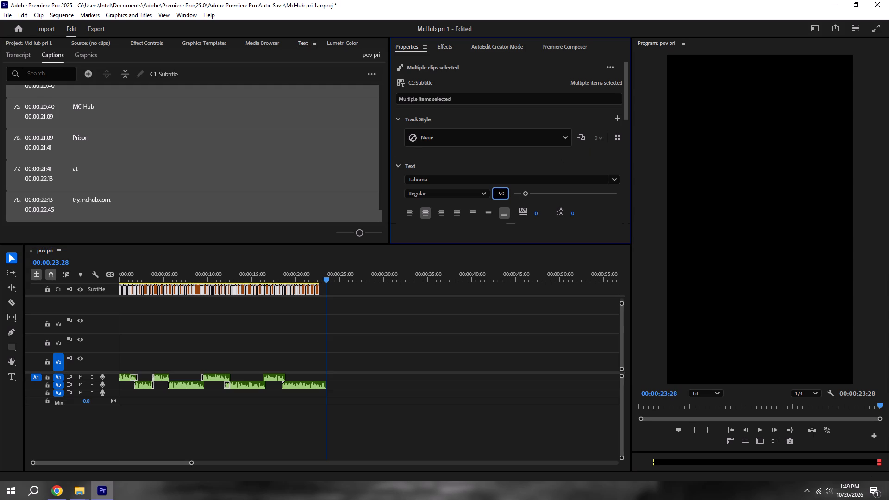
pyautogui.press('Return')
pyautogui.hotkey('ctrl', 's')
# Set the selected captions' alignment zone to the centre of the frame.
pyautogui.scroll(-4, 498, 199)
pyautogui.scroll(-4, 429, 220)
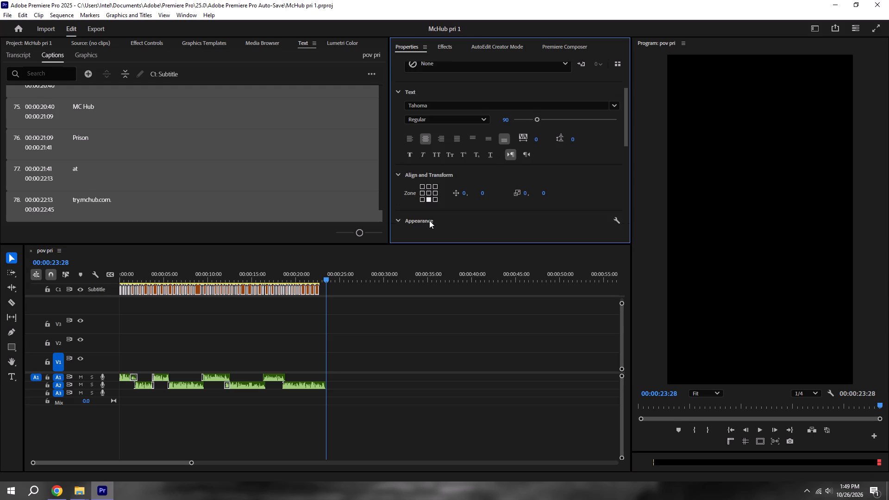
pyautogui.click(430, 194)
# Apply the saved outlined Candy Beans style from My Styles to the selected captions and save the project.
pyautogui.scroll(10, 490, 194)
pyautogui.click(612, 139)
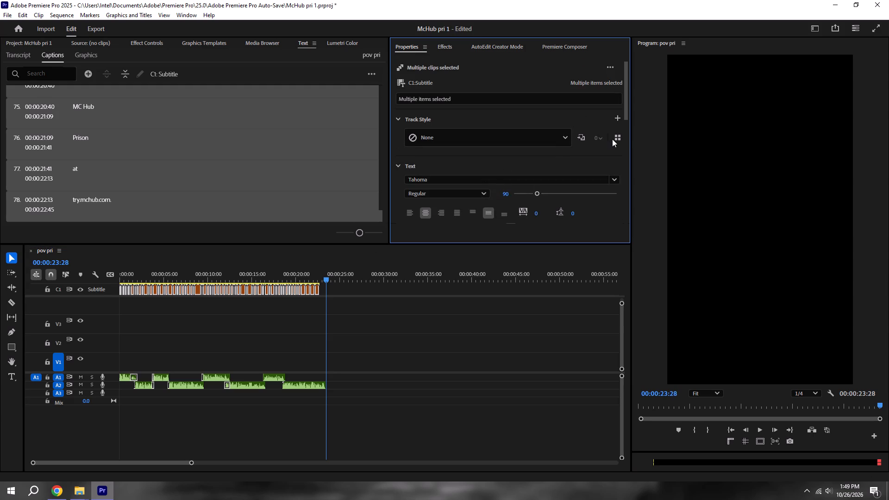
pyautogui.click(625, 136)
pyautogui.scroll(10, 520, 184)
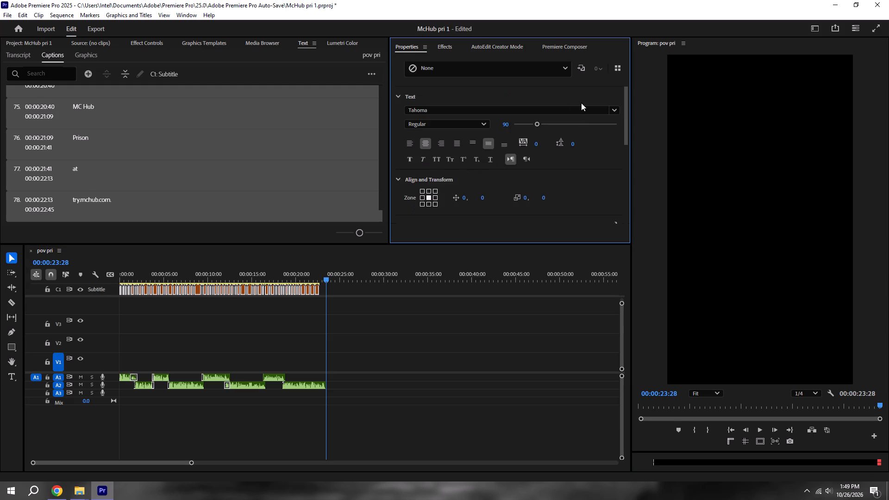
pyautogui.scroll(7, 531, 153)
pyautogui.click(618, 135)
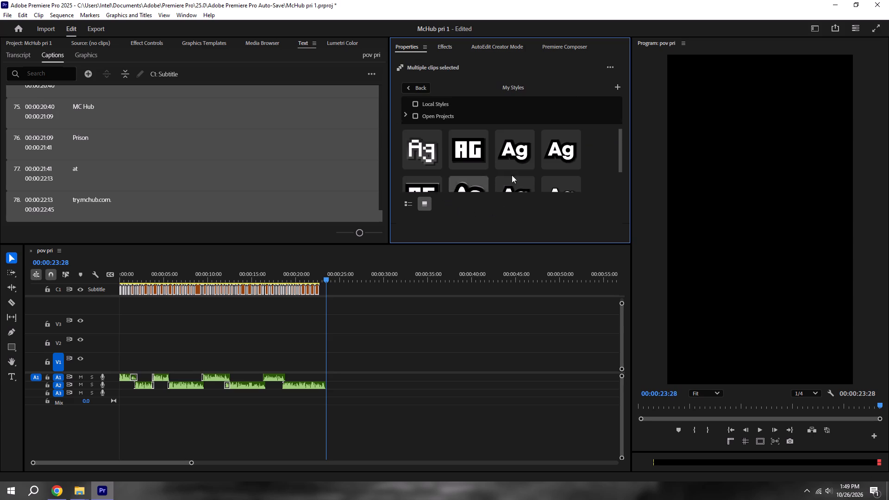
pyautogui.click(473, 186)
pyautogui.click(418, 85)
pyautogui.click(397, 314)
pyautogui.hotkey('ctrl', 's')
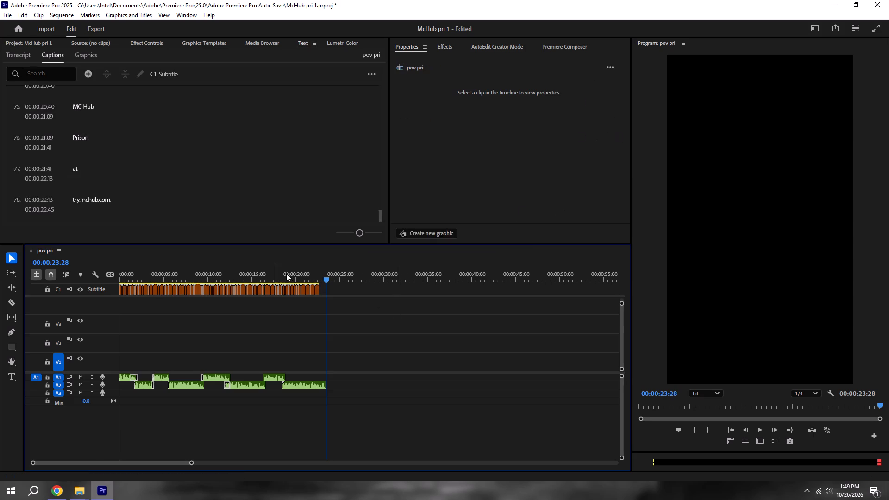
# Preview the styled captions briefly from the start of the sequence and save the project.
pyautogui.moveTo(288, 271); pyautogui.dragTo(45, 260)
pyautogui.press('space')
pyautogui.press('space')
pyautogui.hotkey('ctrl', 's')
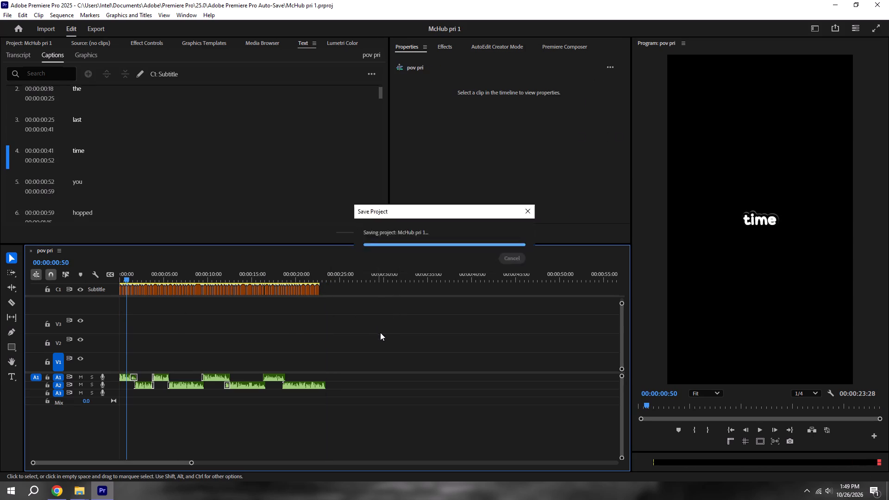
# Select all captions on the Subtitle track and upgrade them to graphics.
pyautogui.moveTo(380, 327); pyautogui.dragTo(7, 224)
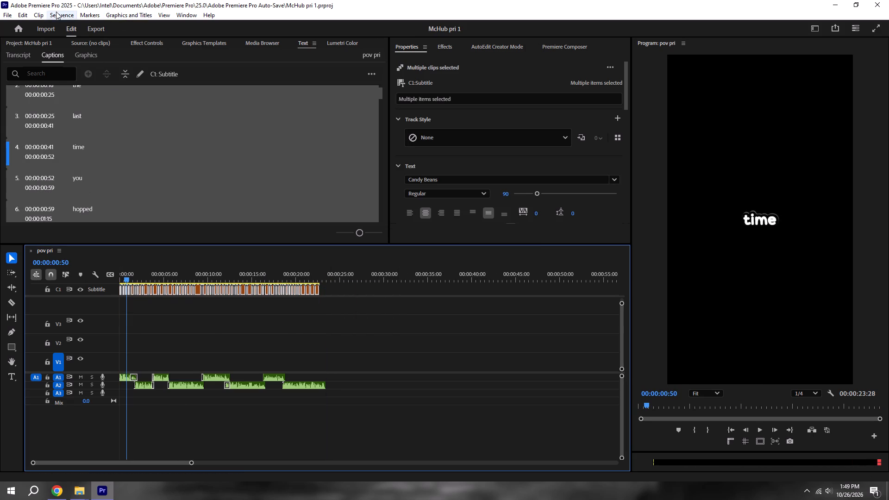
pyautogui.click(56, 12)
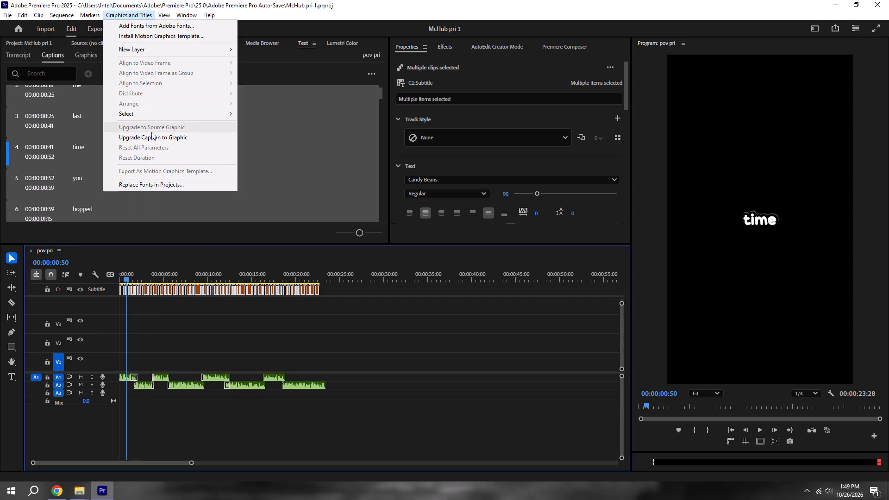
pyautogui.click(155, 142)
# Search the effects for "pop" and apply the 07. Pop in Text (Center) preset to all caption graphics on V3.
pyautogui.moveTo(385, 362); pyautogui.dragTo(25, 262)
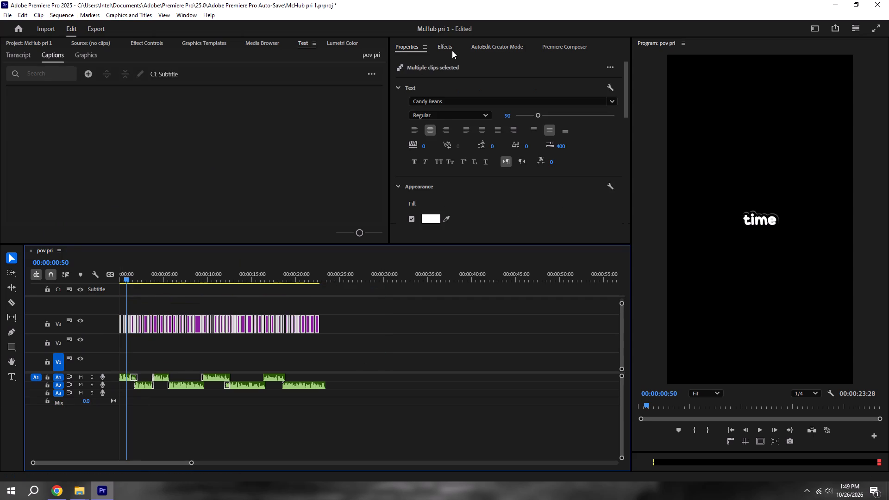
pyautogui.click(452, 50)
pyautogui.moveTo(434, 67); pyautogui.dragTo(432, 62)
pyautogui.write('pop')
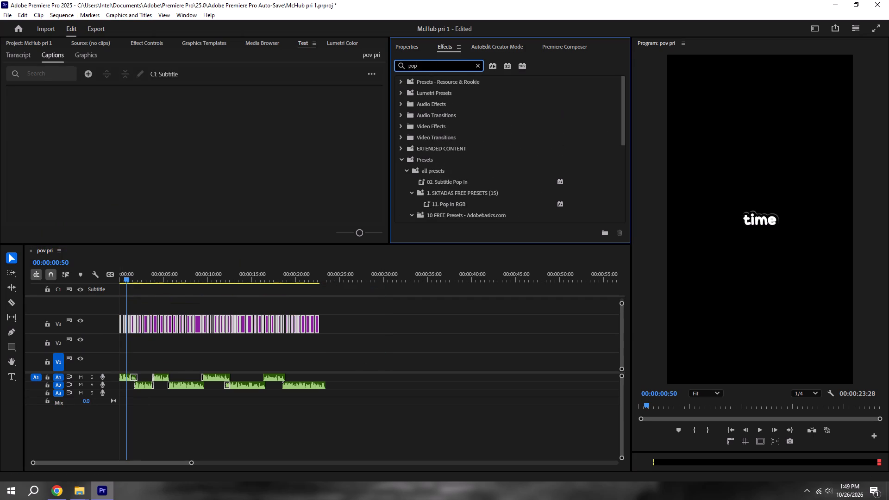
pyautogui.hotkey('ctrl', 's')
pyautogui.scroll(-5, 468, 136)
pyautogui.moveTo(455, 183); pyautogui.dragTo(241, 317)
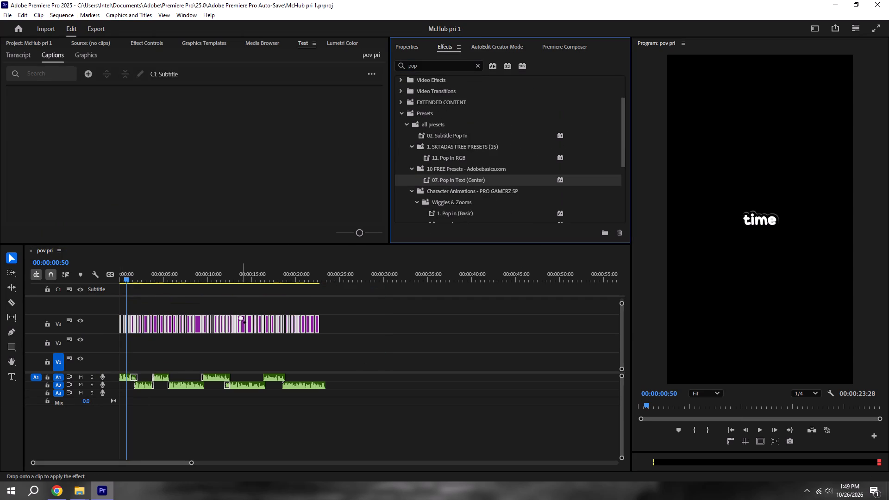
pyautogui.moveTo(241, 317); pyautogui.dragTo(239, 325)
# Search the effects for "warpp", apply the warpp Zord preset to all caption graphics on V3, and save the project.
pyautogui.moveTo(448, 62); pyautogui.dragTo(274, 62)
pyautogui.press('BackSpace')
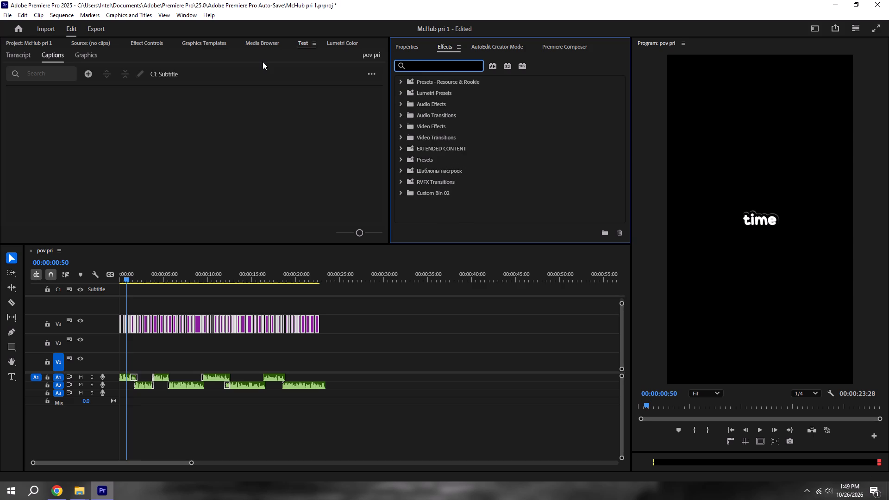
pyautogui.press('BackSpace')
pyautogui.press('BackSpace')
pyautogui.write('warpp')
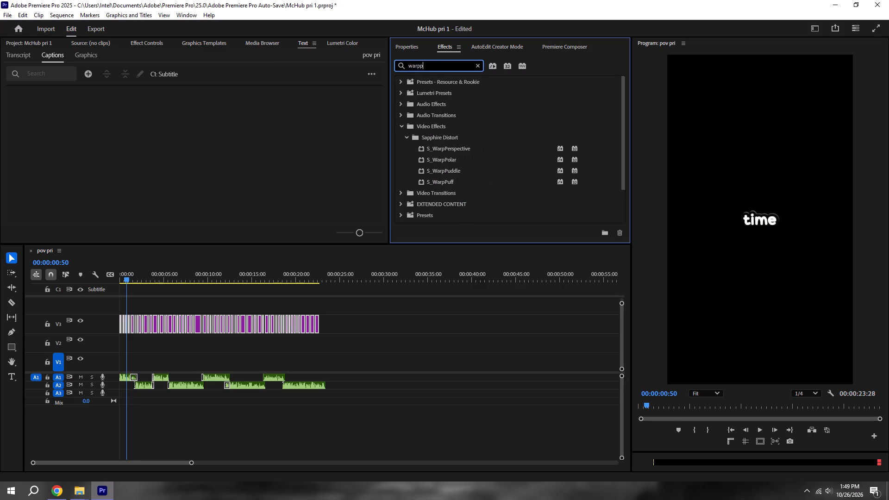
pyautogui.hotkey('ctrl', 's')
pyautogui.scroll(-6, 469, 151)
pyautogui.moveTo(443, 197); pyautogui.dragTo(311, 230)
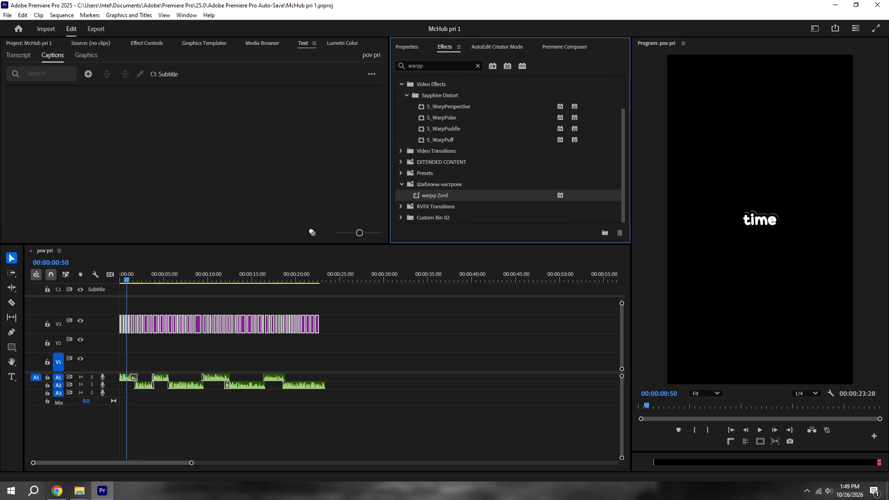
pyautogui.moveTo(311, 230); pyautogui.dragTo(238, 322)
pyautogui.moveTo(404, 332); pyautogui.dragTo(418, 335)
pyautogui.hotkey('ctrl', 's')
# Play the sequence to review the animated captions against the voice-over, saving the project along the way.
pyautogui.press('space')
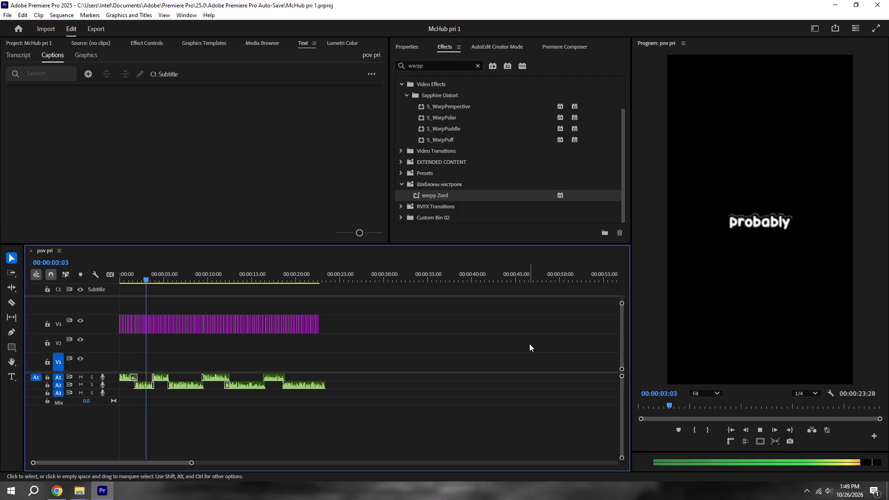
pyautogui.hotkey('ctrl', 's')
pyautogui.click(504, 342)
pyautogui.press('space')
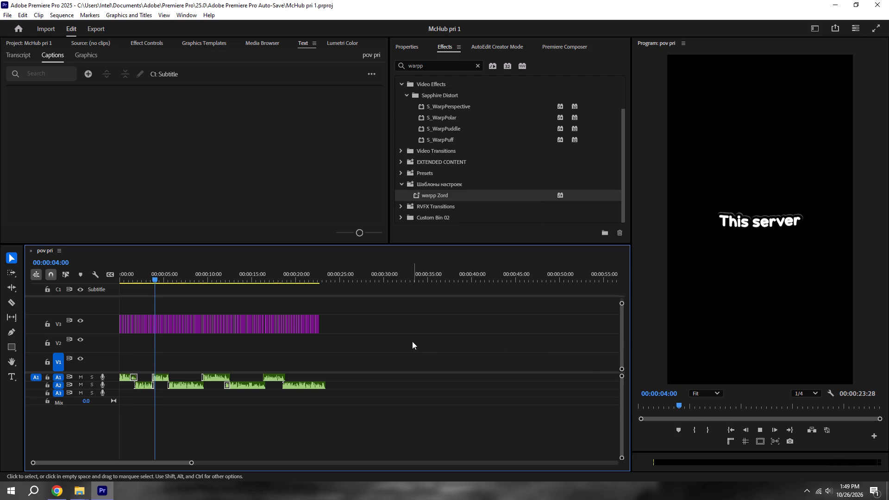
pyautogui.hotkey('ctrl', 's')
pyautogui.press('space')
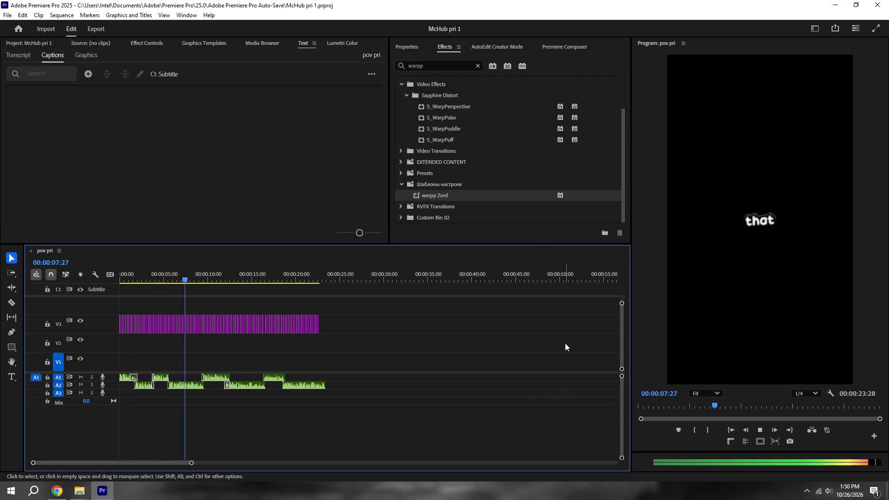
# Stop the caption playback, return the playhead to the start of the pov pri sequence and save the project.
pyautogui.hotkey('ctrl', 's')
pyautogui.press('space')
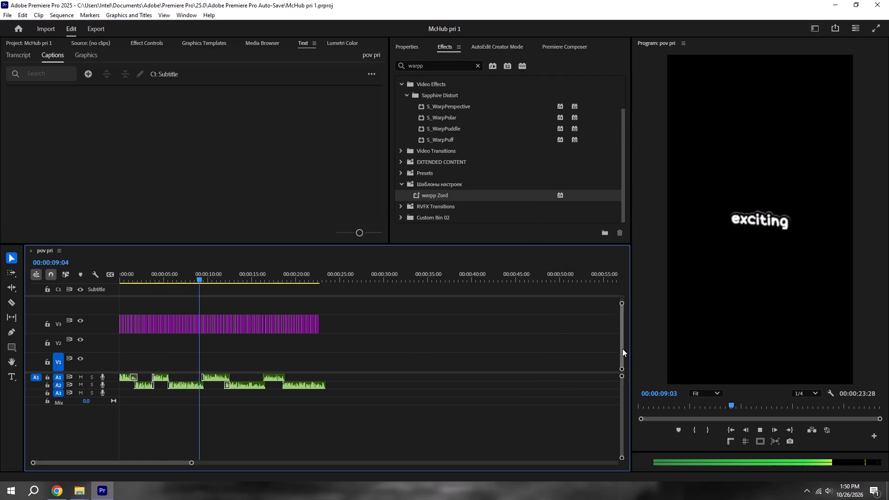
pyautogui.hotkey('ctrl', 's')
pyautogui.moveTo(622, 376); pyautogui.dragTo(620, 368)
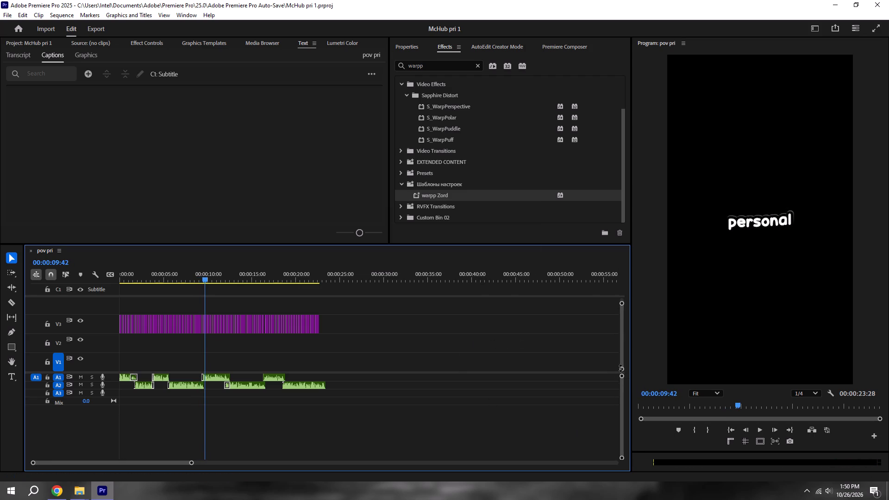
pyautogui.moveTo(620, 368); pyautogui.dragTo(608, 289)
pyautogui.hotkey('ctrl', 's')
pyautogui.click(401, 355)
pyautogui.keyDown('alt'); pyautogui.scroll(-6, 401, 355); pyautogui.keyUp('alt')
pyautogui.hotkey('ctrl', 's')
pyautogui.click(725, 427)
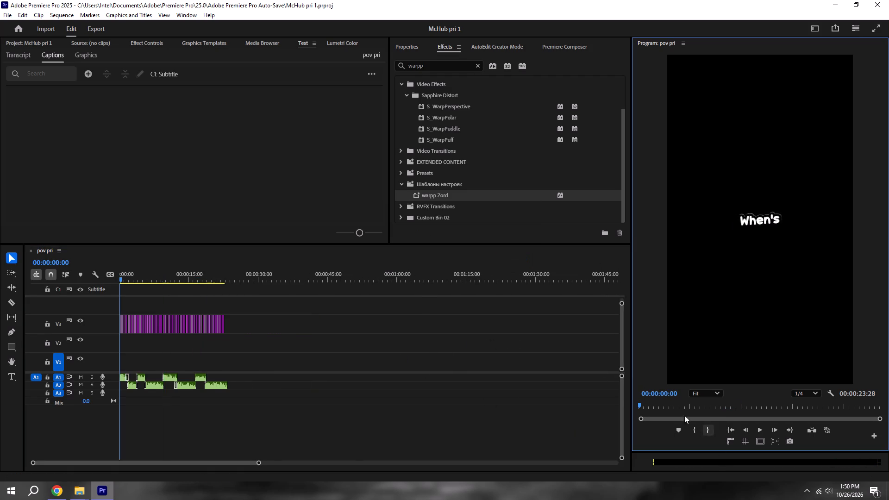
pyautogui.keyDown('alt'); pyautogui.scroll(-6, 411, 340); pyautogui.keyUp('alt')
pyautogui.hotkey('ctrl', 's')
pyautogui.click(357, 354)
pyautogui.hotkey('ctrl', 's')
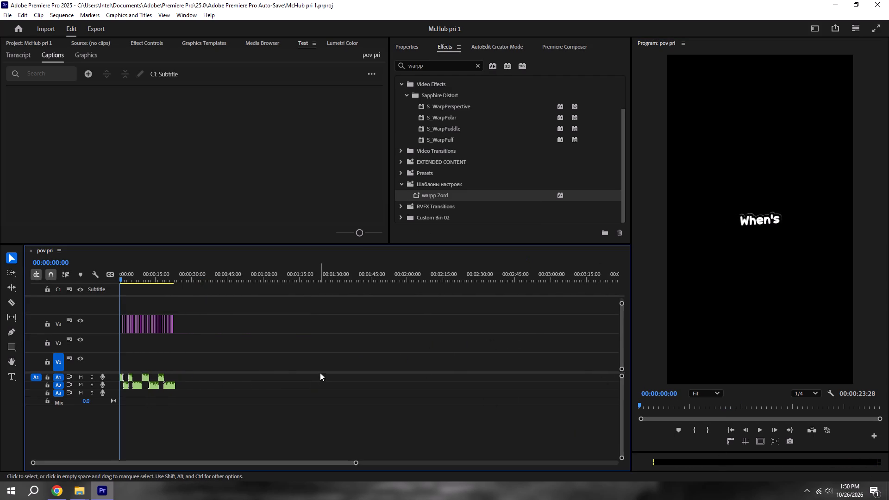
pyautogui.hotkey('ctrl', 's')
pyautogui.hotkey('ctrl', 's')
pyautogui.hotkey('ctrl', 's')
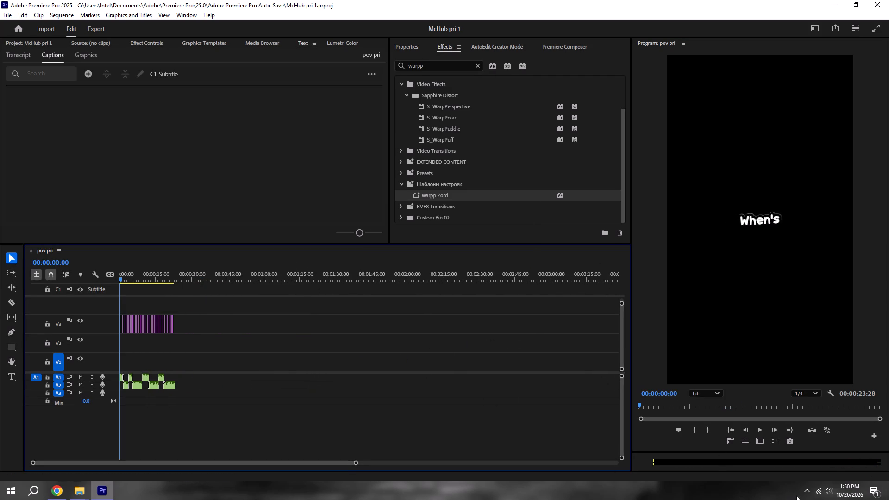
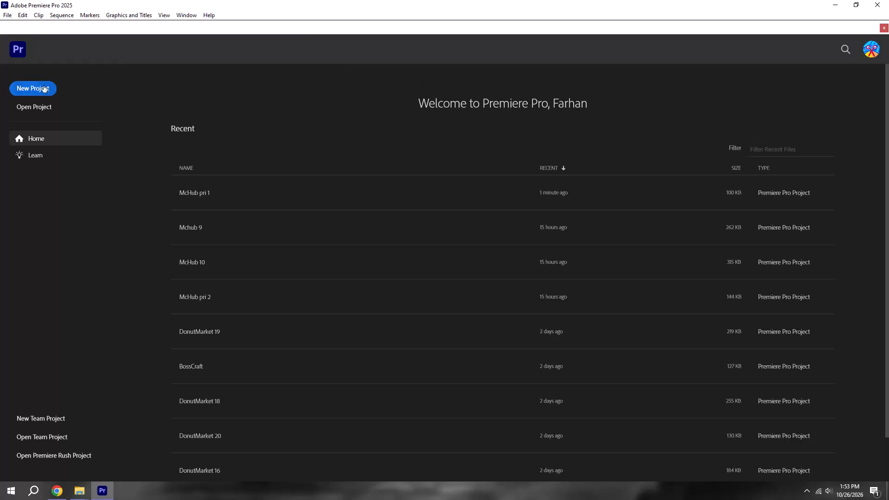
# Create a new project named "mchub pri 3" in the default location with no template.
pyautogui.click(28, 85)
pyautogui.press('BackSpace')
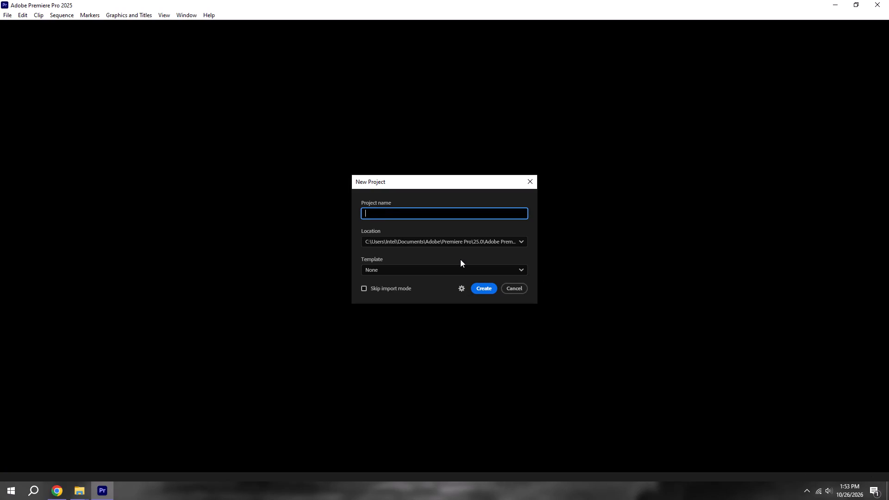
pyautogui.write('mv')
pyautogui.press('BackSpace')
pyautogui.write('chub pri 3')
pyautogui.click(490, 289)
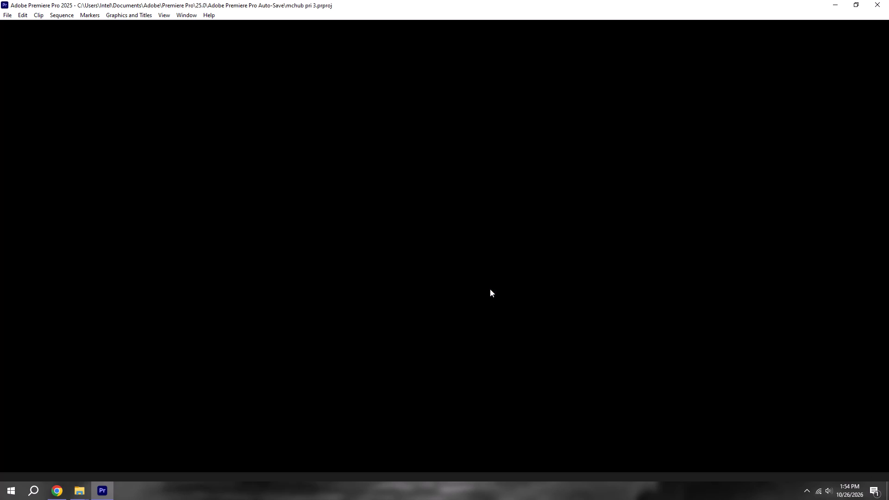
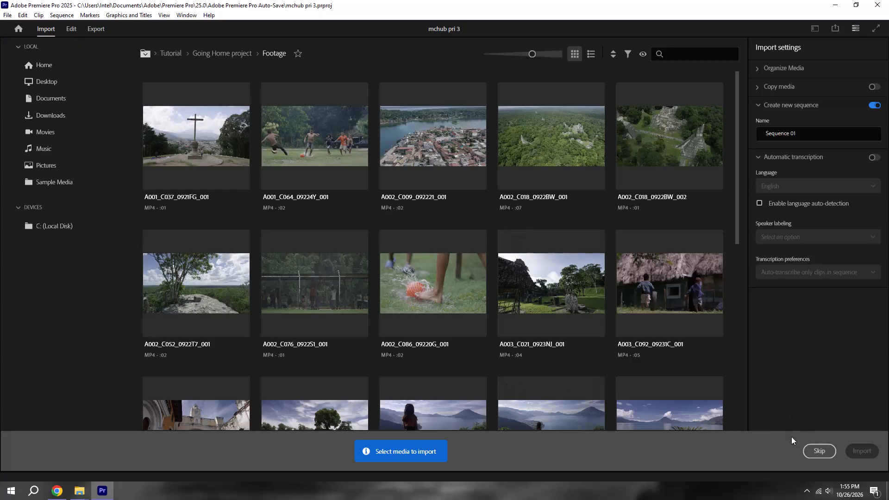
# Skip the media import and create a sequence from pov pri.mp4 in the paid one folder.
pyautogui.click(815, 445)
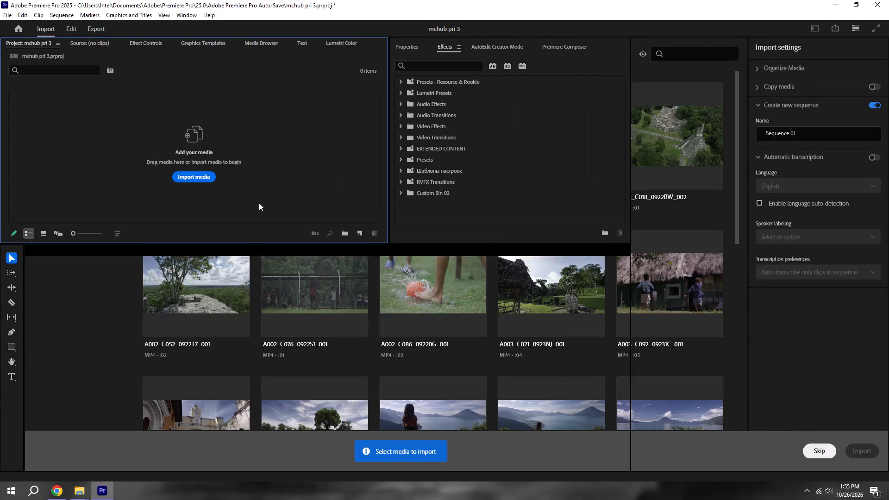
pyautogui.click(75, 492)
pyautogui.moveTo(157, 451); pyautogui.dragTo(163, 440)
pyautogui.moveTo(391, 271); pyautogui.dragTo(223, 326)
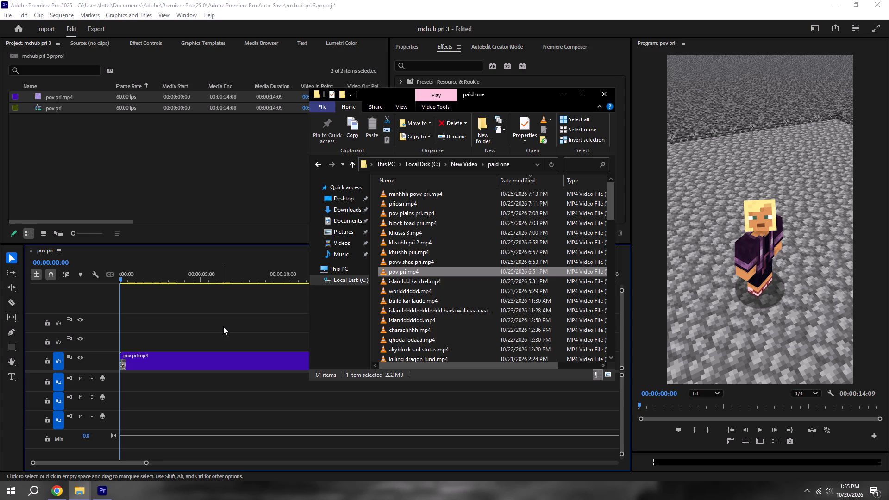
pyautogui.moveTo(254, 337); pyautogui.dragTo(202, 412)
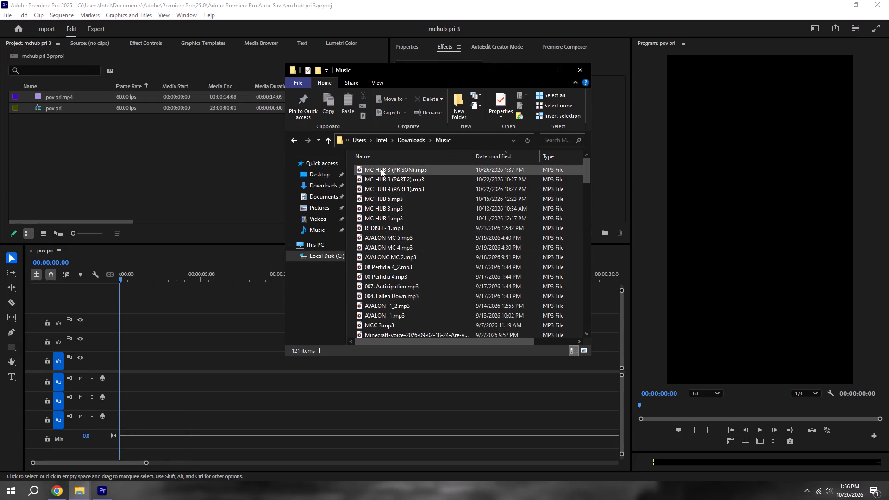
pyautogui.moveTo(381, 169); pyautogui.dragTo(125, 380)
pyautogui.click(186, 422)
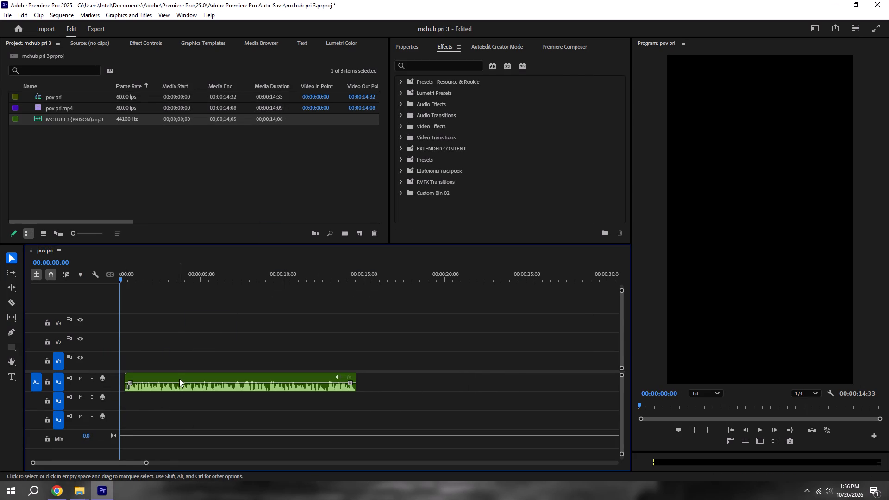
pyautogui.moveTo(179, 378); pyautogui.dragTo(145, 375)
# Set the MC HUB 3 (PRISON).mp3 clip's volume to 5 dB and save the project.
pyautogui.keyDown('alt'); pyautogui.scroll(16, 148, 379); pyautogui.keyUp('alt')
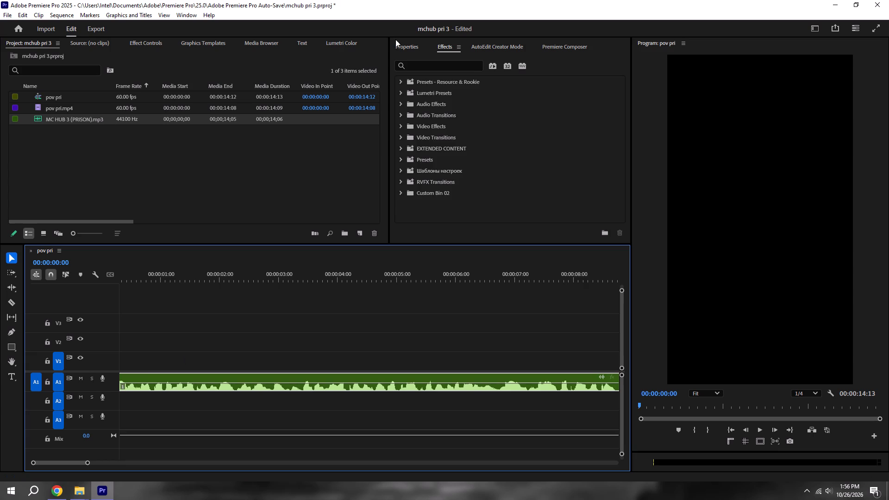
pyautogui.click(400, 43)
pyautogui.click(582, 104)
pyautogui.press('BackSpace')
pyautogui.press('5')
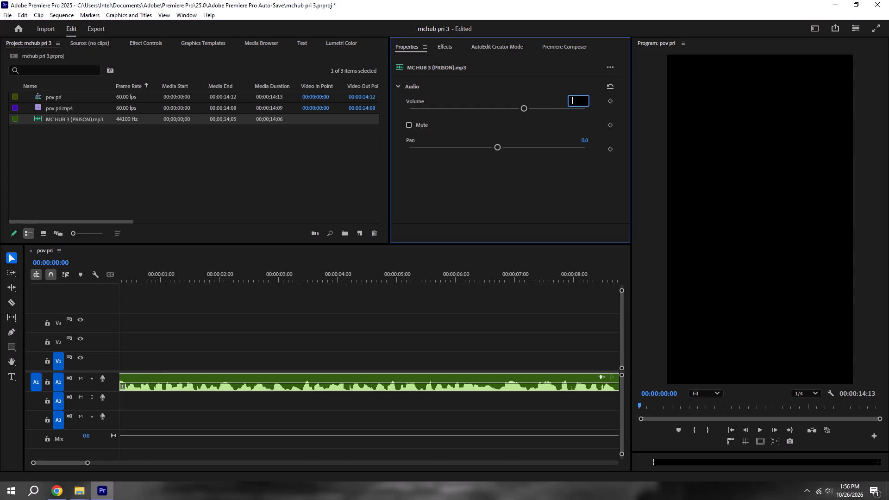
pyautogui.press('Return')
pyautogui.hotkey('ctrl', 's')
# Trim about 4 frames of silence off the voiceover's start, move the clip back to the sequence start and save.
pyautogui.press('space')
pyautogui.press('space')
pyautogui.scroll(7, 150, 403)
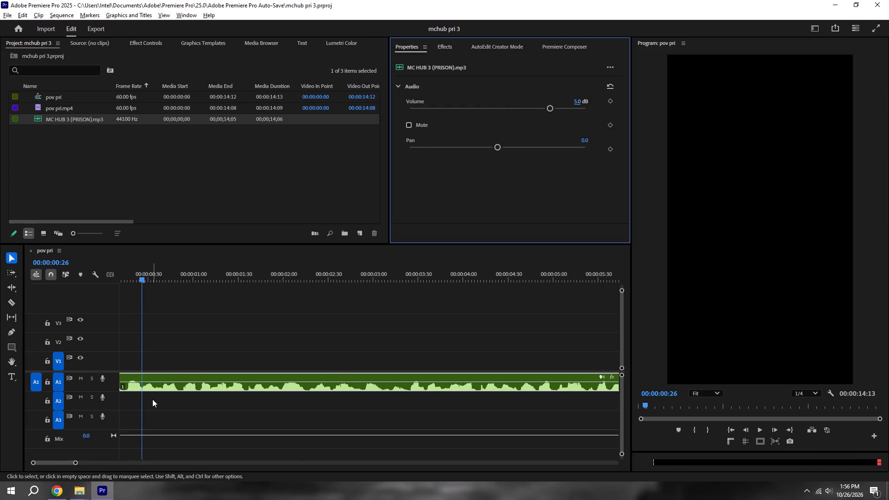
pyautogui.scroll(11, 152, 399)
pyautogui.keyDown('alt'); pyautogui.scroll(19, 119, 381); pyautogui.keyUp('alt')
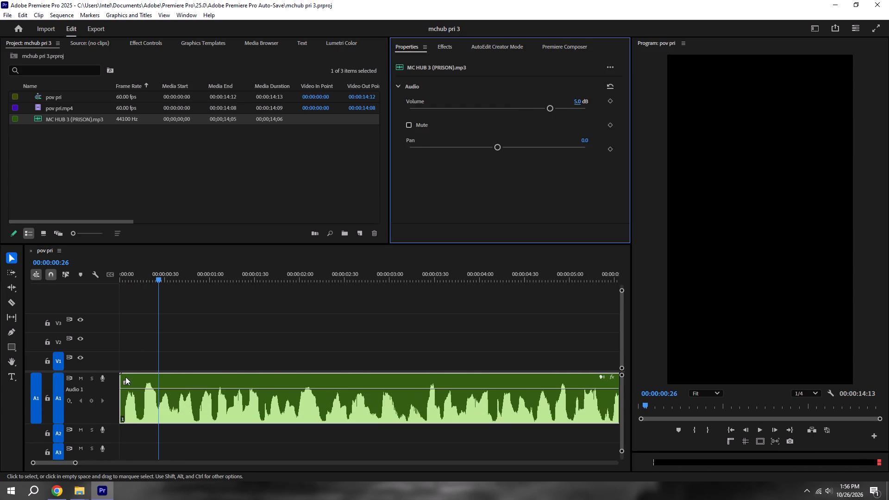
pyautogui.moveTo(120, 377); pyautogui.dragTo(126, 377)
pyautogui.hotkey('ctrl', 's')
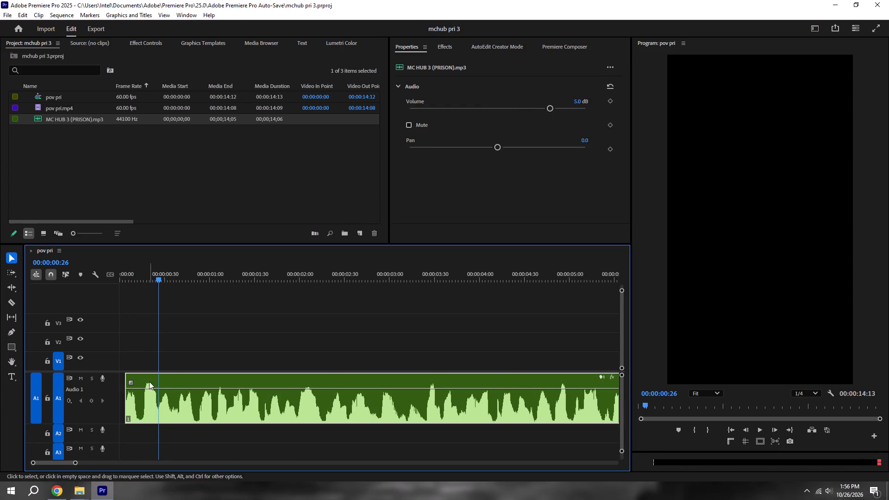
pyautogui.moveTo(149, 381); pyautogui.dragTo(130, 380)
pyautogui.keyDown('alt'); pyautogui.scroll(-13, 148, 381); pyautogui.keyUp('alt')
pyautogui.hotkey('ctrl', 's')
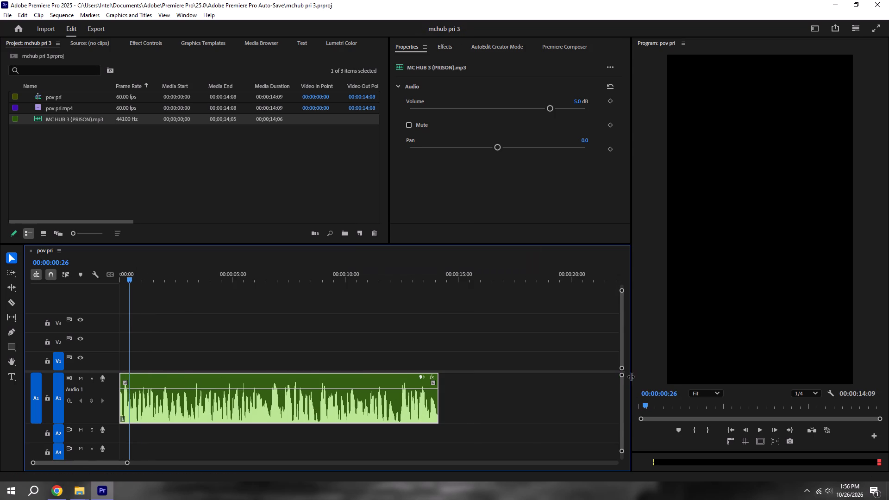
# Minimize the audio track heights, play back the opening of the voiceover to check it and save the project.
pyautogui.moveTo(621, 375); pyautogui.dragTo(639, 265)
pyautogui.press('space')
pyautogui.keyDown('alt'); pyautogui.scroll(5, 196, 384); pyautogui.keyUp('alt')
pyautogui.scroll(6, 196, 384)
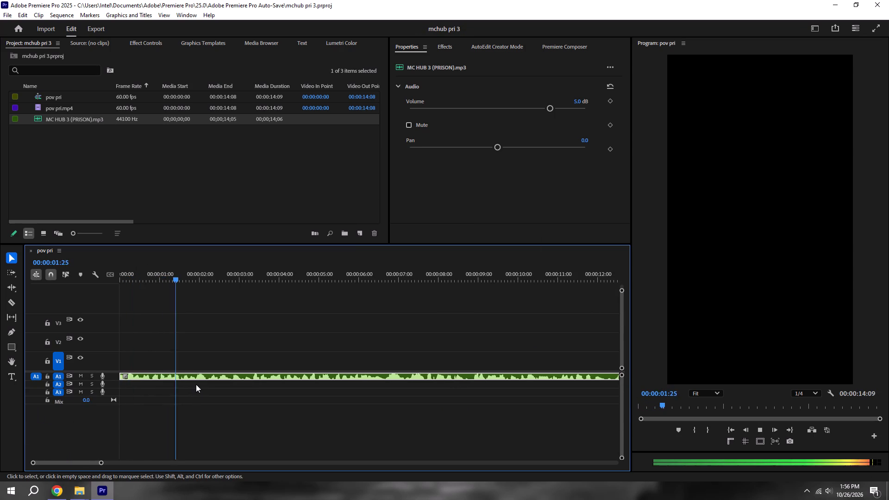
pyautogui.press('space')
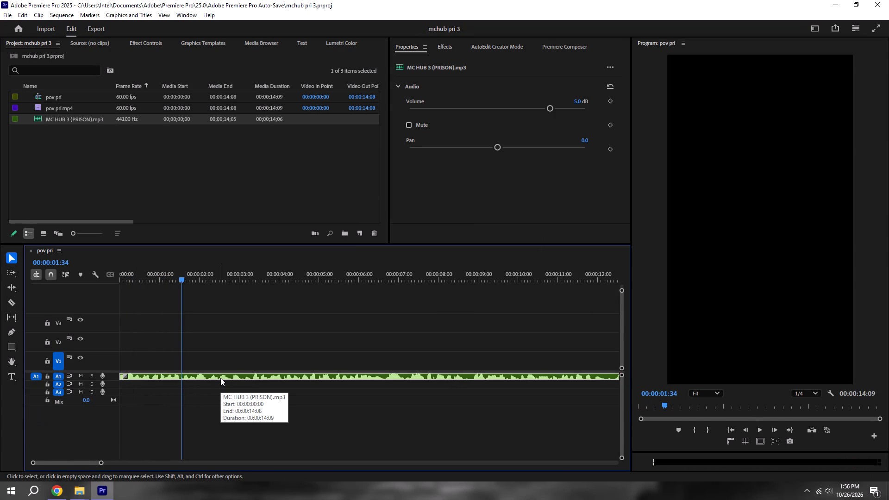
pyautogui.hotkey('ctrl', 's')
pyautogui.keyDown('alt'); pyautogui.scroll(-11, 266, 379); pyautogui.keyUp('alt')
pyautogui.hotkey('ctrl', 's')
pyautogui.click(433, 395)
pyautogui.press('space')
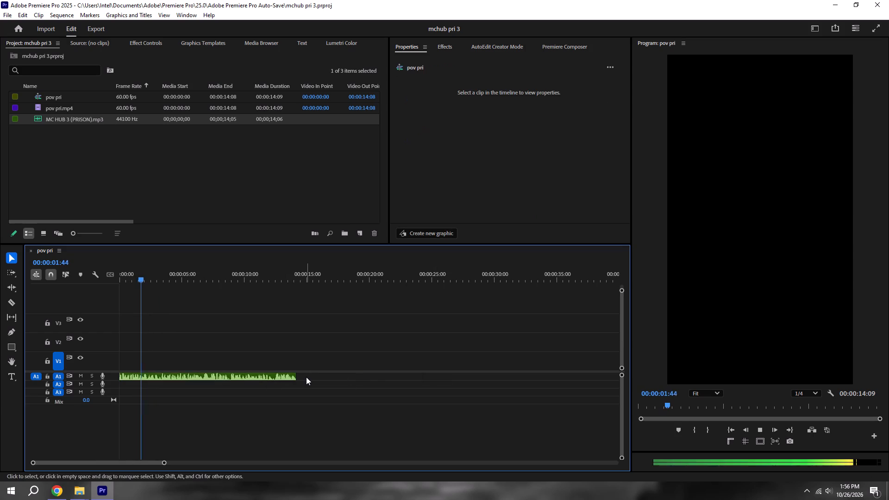
pyautogui.press('space')
pyautogui.hotkey('ctrl', 's')
pyautogui.click(393, 349)
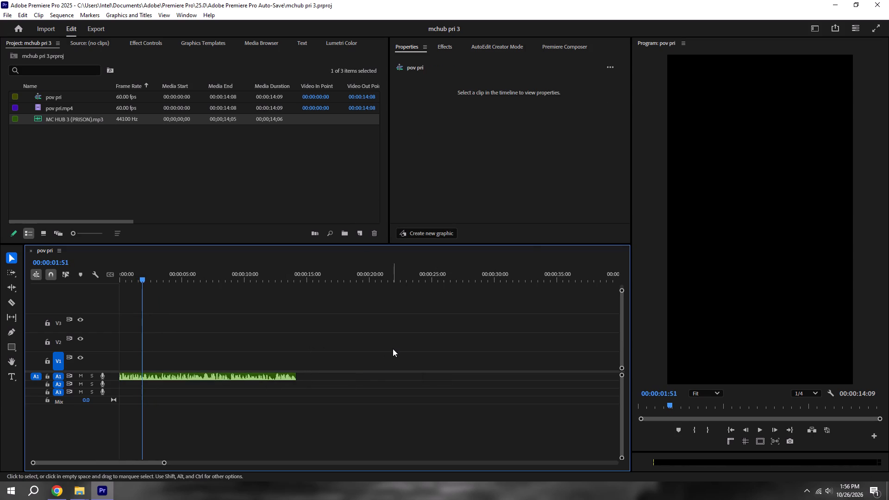
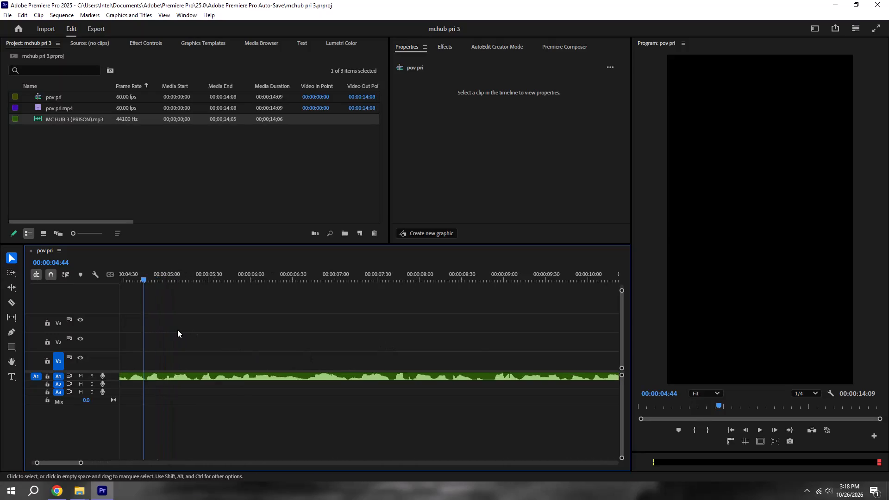
# Split the voiceover at about 00:00:03:20, move the later part onto track A2 about 9 frames earlier, and save.
pyautogui.scroll(7, 171, 314)
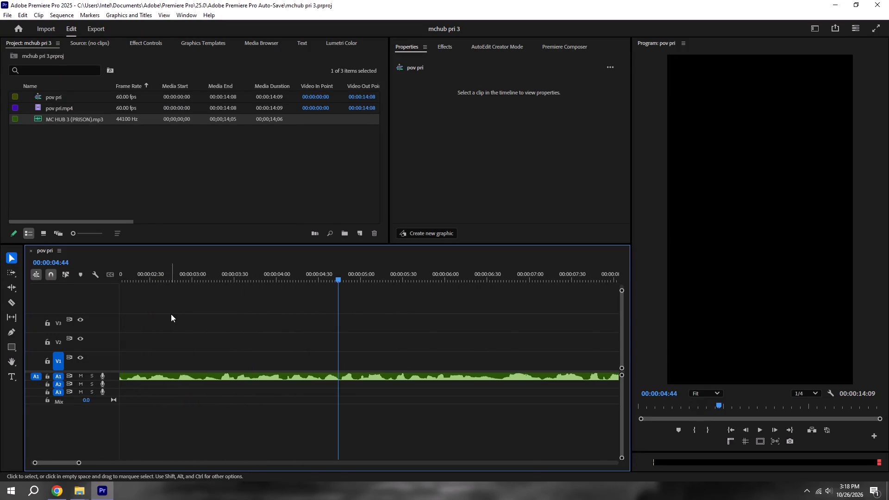
pyautogui.scroll(-6, 285, 423)
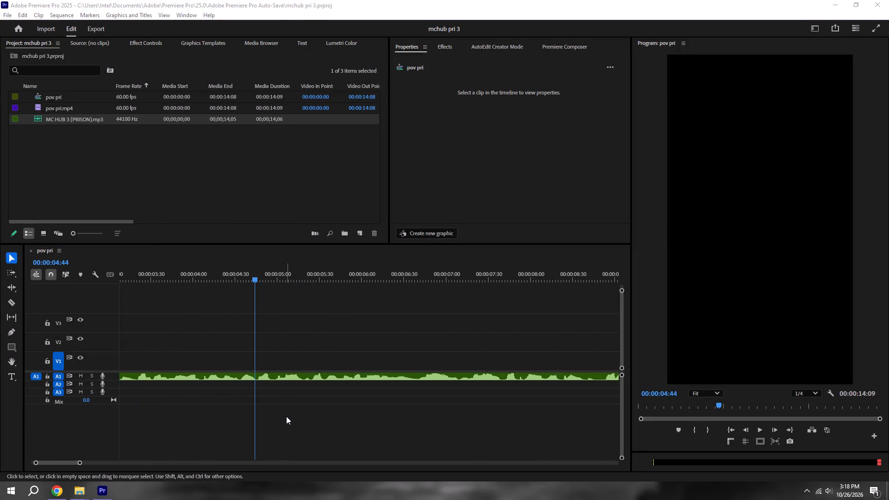
pyautogui.hotkey('ctrl', 's')
pyautogui.moveTo(398, 336); pyautogui.dragTo(426, 343)
pyautogui.doubleClick(725, 431)
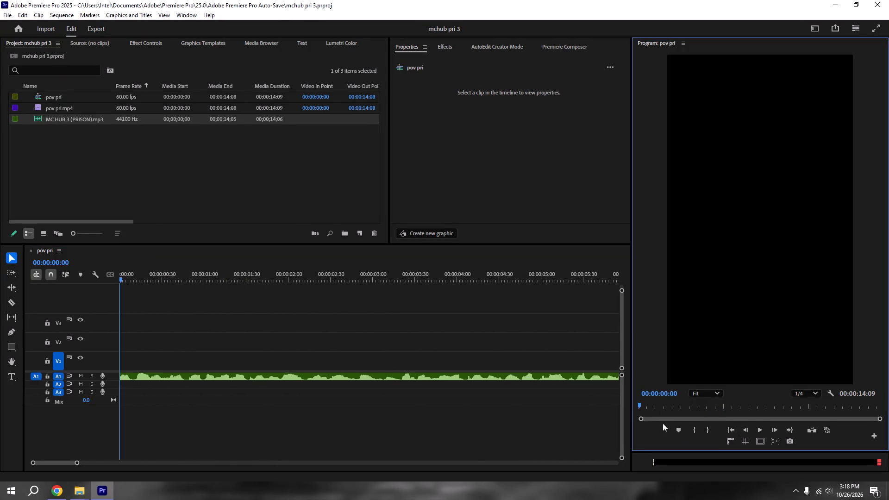
pyautogui.press('space')
pyautogui.keyDown('alt'); pyautogui.scroll(-10, 385, 412); pyautogui.keyUp('alt')
pyautogui.press('c')
pyautogui.keyDown('alt'); pyautogui.scroll(12, 189, 434); pyautogui.keyUp('alt')
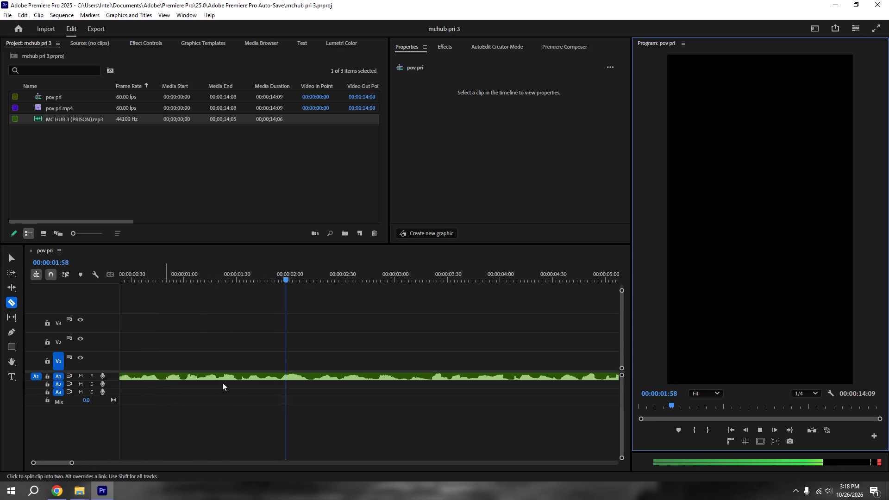
pyautogui.press('space')
pyautogui.keyDown('alt'); pyautogui.scroll(3, 444, 379); pyautogui.keyUp('alt')
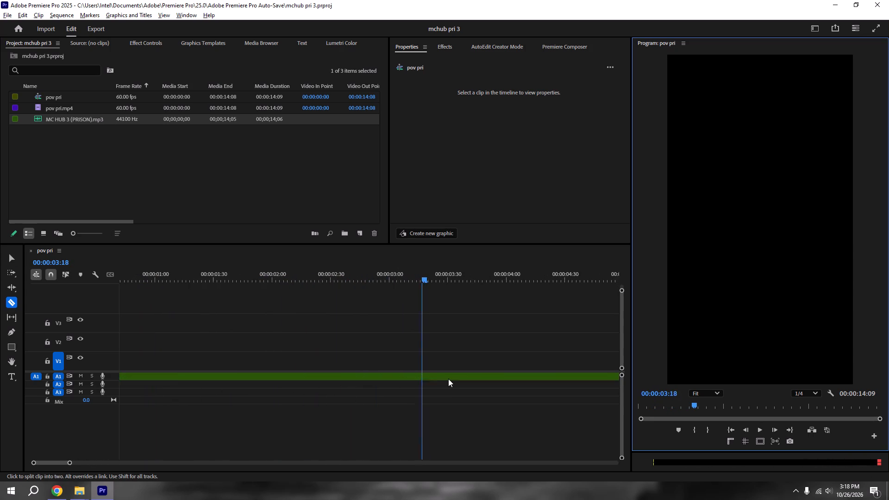
pyautogui.keyDown('alt'); pyautogui.scroll(3, 448, 379); pyautogui.keyUp('alt')
pyautogui.click(414, 376)
pyautogui.press('v')
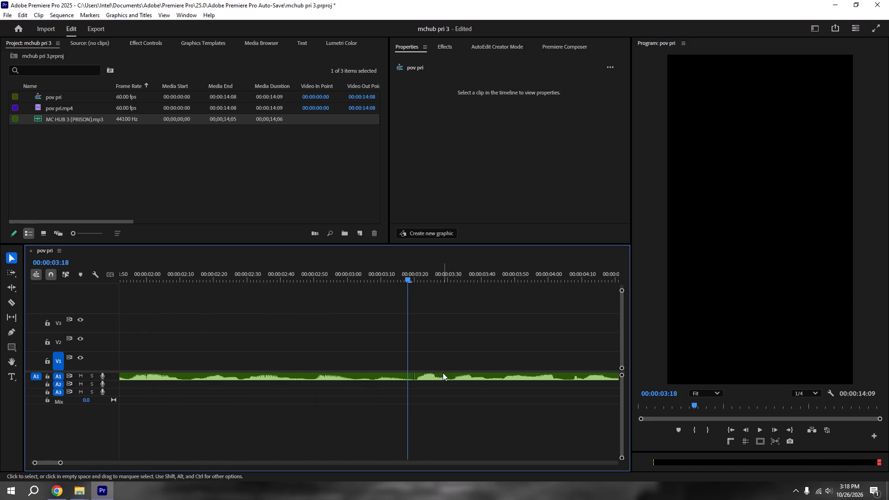
pyautogui.moveTo(436, 376); pyautogui.dragTo(405, 385)
pyautogui.hotkey('ctrl', 's')
# Play the voiceover onward from the first overlap and split the A2 clip at about 00:00:06:30.
pyautogui.click(371, 275)
pyautogui.press('space')
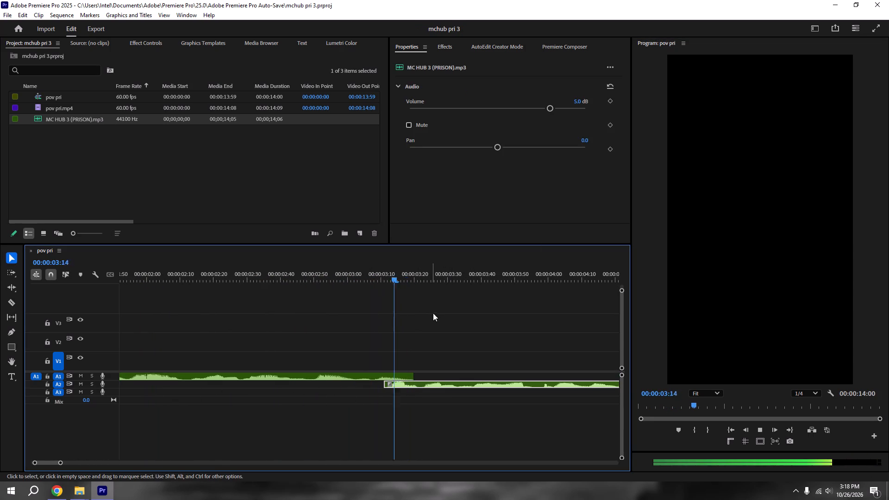
pyautogui.press('space')
pyautogui.keyDown('alt'); pyautogui.scroll(-7, 434, 315); pyautogui.keyUp('alt')
pyautogui.write('cv')
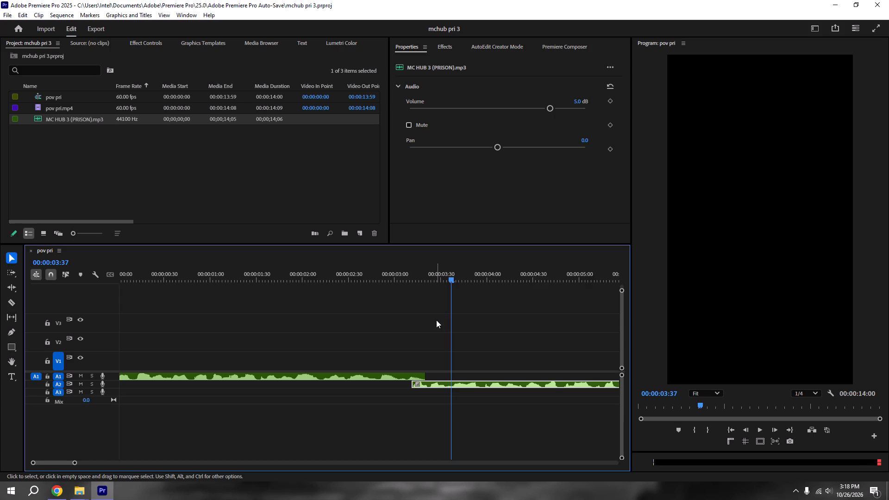
pyautogui.keyDown('alt'); pyautogui.scroll(-6, 436, 320); pyautogui.keyUp('alt')
pyautogui.press('space')
pyautogui.write('c')
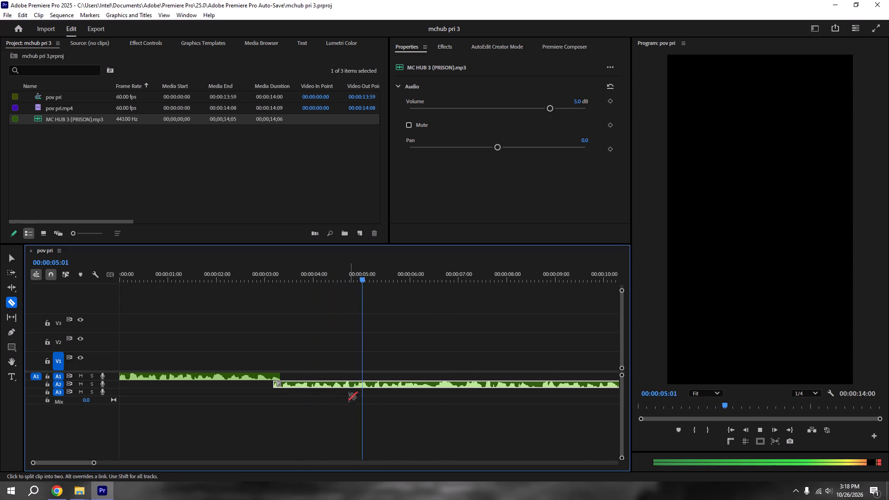
pyautogui.keyDown('alt'); pyautogui.scroll(5, 450, 393); pyautogui.keyUp('alt')
pyautogui.press('space')
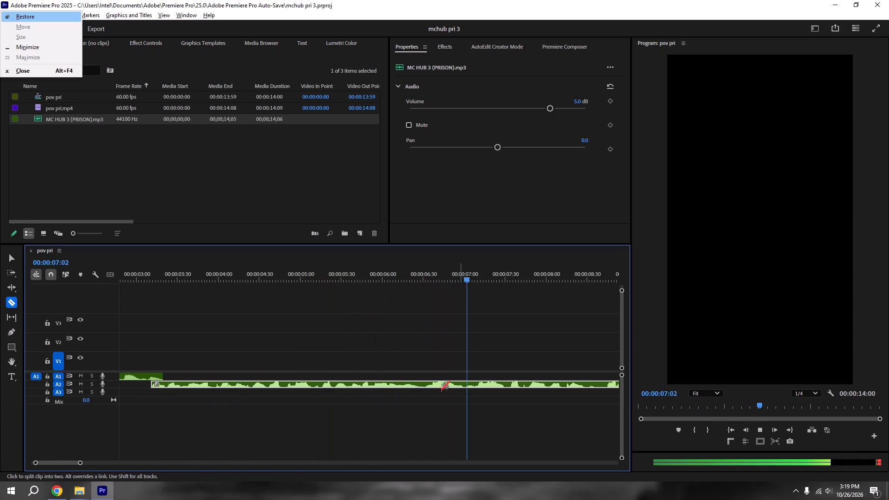
pyautogui.click(435, 329)
pyautogui.press('space')
pyautogui.keyDown('alt'); pyautogui.scroll(4, 420, 386); pyautogui.keyUp('alt')
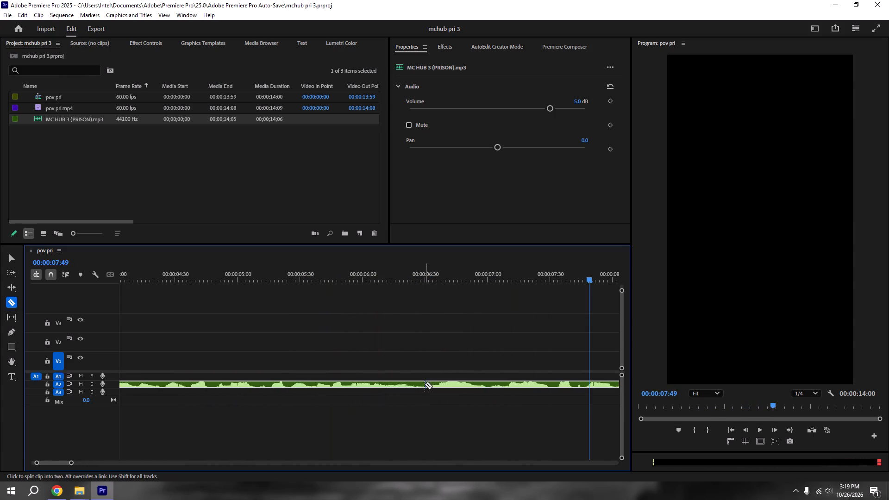
pyautogui.click(425, 384)
pyautogui.press('v')
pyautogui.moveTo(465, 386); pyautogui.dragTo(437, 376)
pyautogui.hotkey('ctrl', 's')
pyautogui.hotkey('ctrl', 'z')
# Move the voiceover part after the 00:00:06:30 cut onto track A1, about 15 frames earlier, and save.
pyautogui.moveTo(446, 386); pyautogui.dragTo(427, 380)
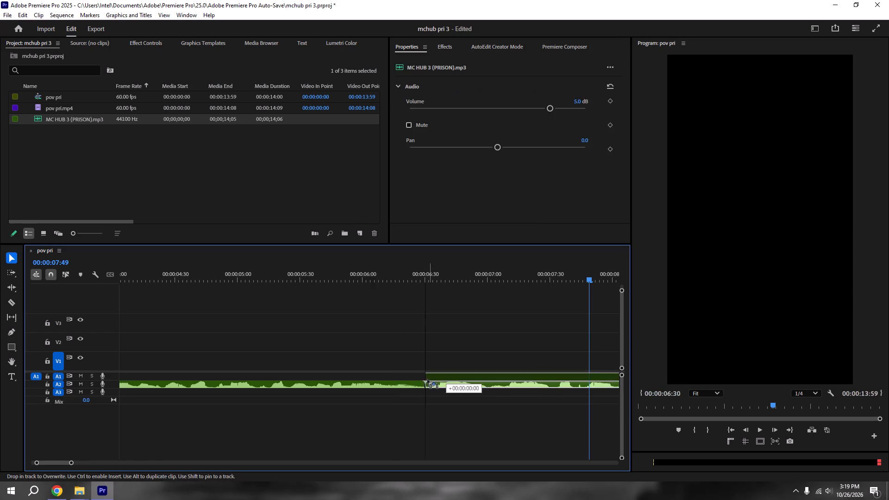
pyautogui.moveTo(427, 380); pyautogui.dragTo(415, 377)
pyautogui.hotkey('ctrl', 's')
pyautogui.keyDown('alt'); pyautogui.scroll(-6, 415, 377); pyautogui.keyUp('alt')
pyautogui.hotkey('ctrl', 's')
# Split the A1 voiceover at about 00:00:08:24, move the later part onto track A2 about 21 frames earlier, and save.
pyautogui.click(359, 279)
pyautogui.press('space')
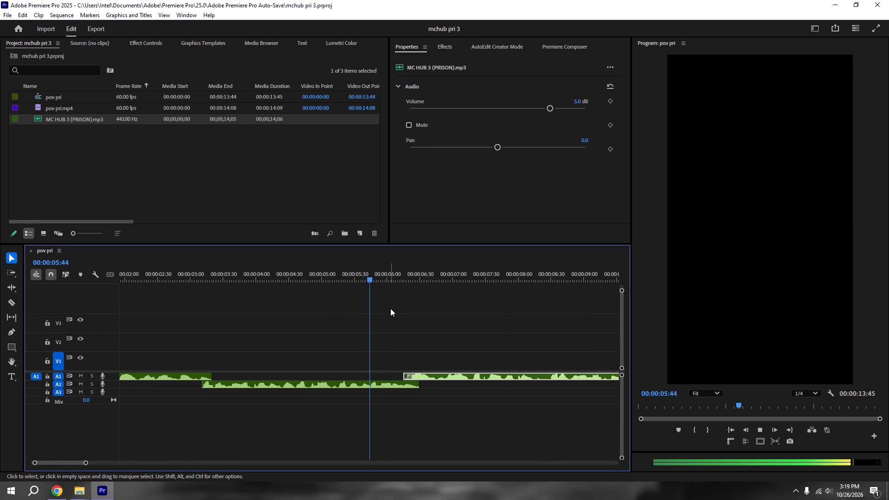
pyautogui.keyDown('alt'); pyautogui.scroll(-4, 393, 313); pyautogui.keyUp('alt')
pyautogui.press('c')
pyautogui.scroll(-3, 462, 352)
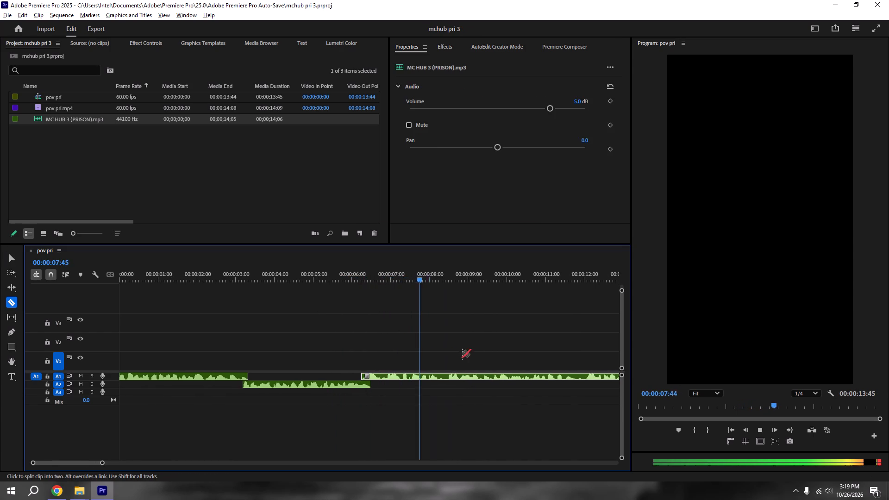
pyautogui.keyDown('alt'); pyautogui.scroll(5, 452, 388); pyautogui.keyUp('alt')
pyautogui.press('space')
pyautogui.click(441, 378)
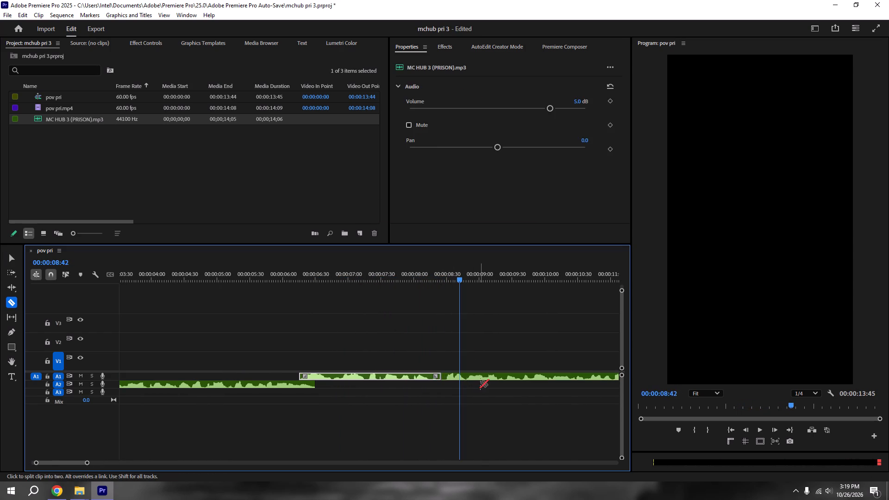
pyautogui.press('v')
pyautogui.moveTo(466, 375); pyautogui.dragTo(444, 387)
pyautogui.hotkey('ctrl', 's')
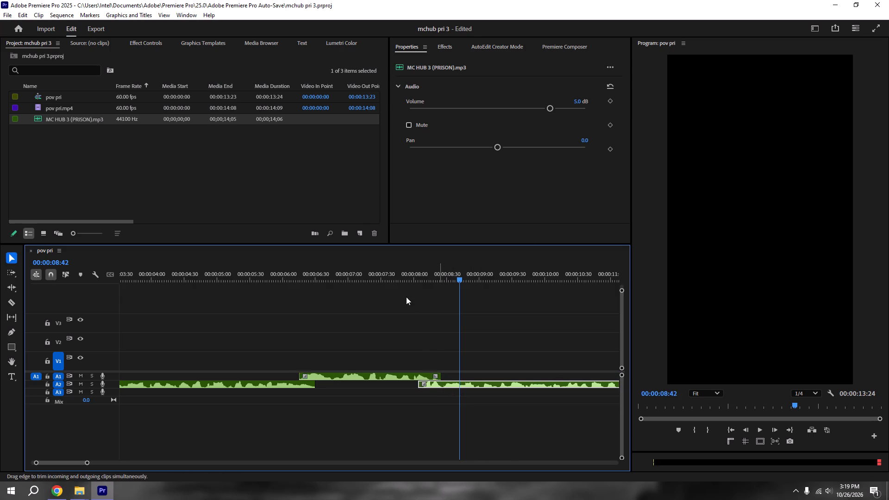
# Split the A2 voiceover at about 00:00:11:37, move the final part onto track A1 about 18 frames earlier, and save.
pyautogui.click(406, 271)
pyautogui.press('space')
pyautogui.keyDown('alt'); pyautogui.scroll(8, 449, 369); pyautogui.keyUp('alt')
pyautogui.keyDown('alt'); pyautogui.scroll(-9, 444, 381); pyautogui.keyUp('alt')
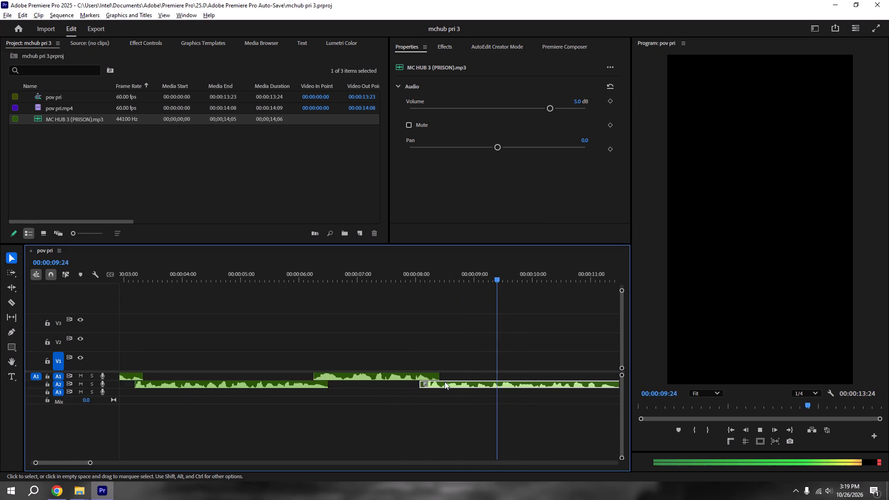
pyautogui.keyDown('alt'); pyautogui.scroll(-6, 445, 381); pyautogui.keyUp('alt')
pyautogui.press('c')
pyautogui.keyDown('alt'); pyautogui.scroll(10, 466, 383); pyautogui.keyUp('alt')
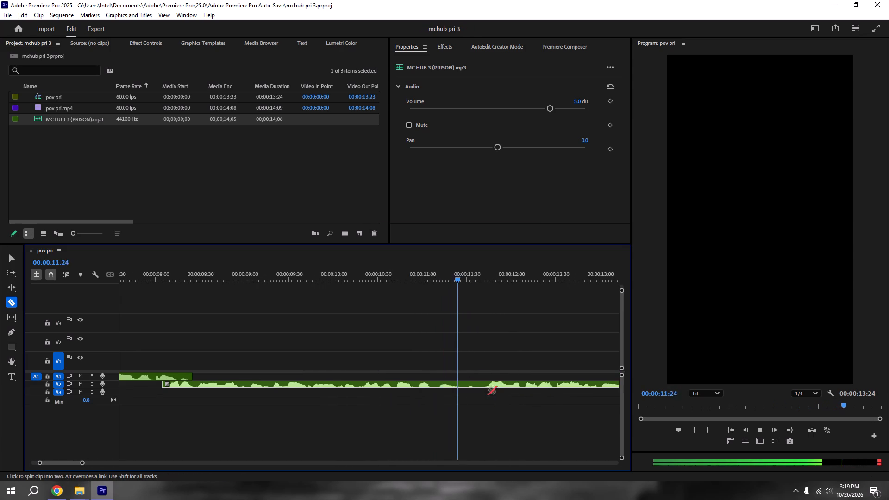
pyautogui.press('space')
pyautogui.click(477, 382)
pyautogui.press('v')
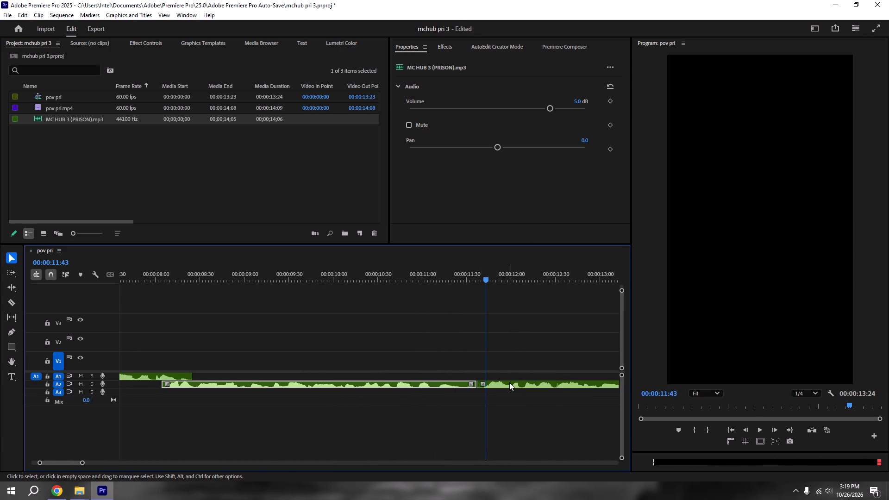
pyautogui.moveTo(509, 382); pyautogui.dragTo(482, 375)
pyautogui.hotkey('ctrl', 's')
pyautogui.keyDown('alt'); pyautogui.scroll(-6, 490, 376); pyautogui.keyUp('alt')
pyautogui.hotkey('ctrl', 's')
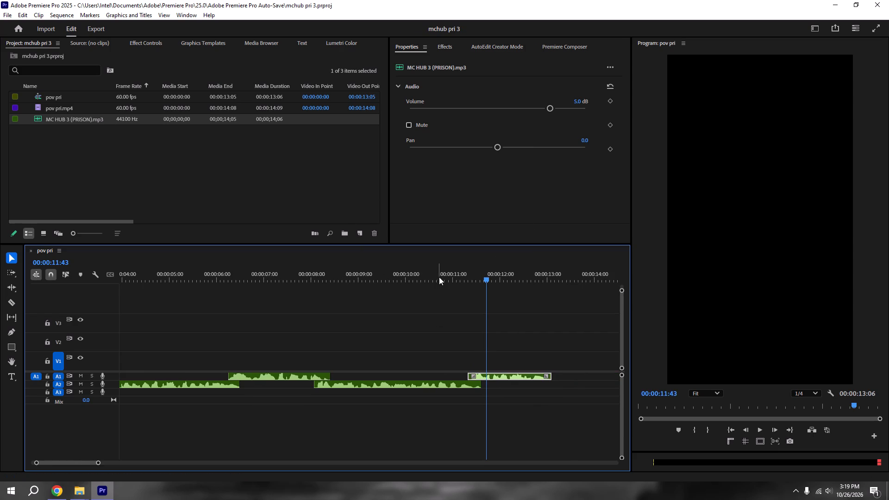
# Play back the last overlap and the tightened voiceover from the sequence start to check the pacing.
pyautogui.click(441, 274)
pyautogui.press('space')
pyautogui.keyDown('alt'); pyautogui.scroll(-5, 456, 313); pyautogui.keyUp('alt')
pyautogui.hotkey('ctrl', 's')
pyautogui.keyDown('alt'); pyautogui.scroll(-4, 534, 390); pyautogui.keyUp('alt')
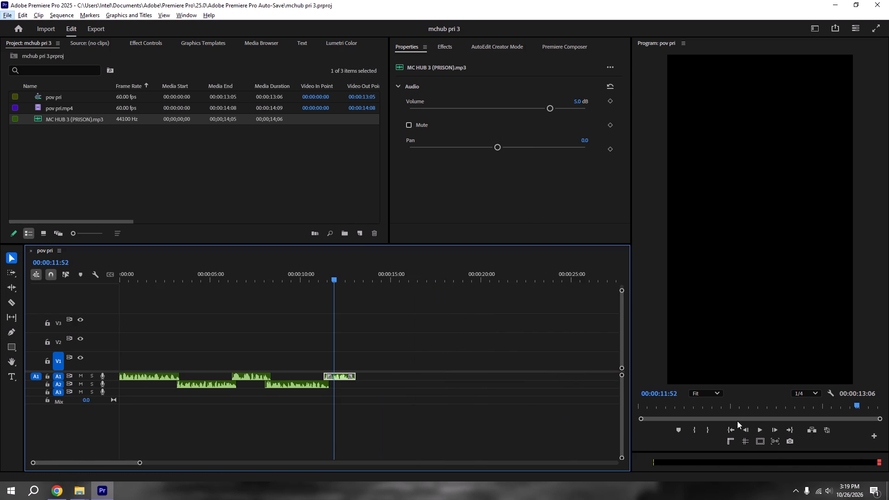
pyautogui.click(734, 429)
pyautogui.keyDown('alt'); pyautogui.scroll(-7, 522, 402); pyautogui.keyUp('alt')
pyautogui.moveTo(353, 348); pyautogui.dragTo(346, 350)
pyautogui.press('space')
pyautogui.keyDown('alt'); pyautogui.scroll(9, 177, 400); pyautogui.keyUp('alt')
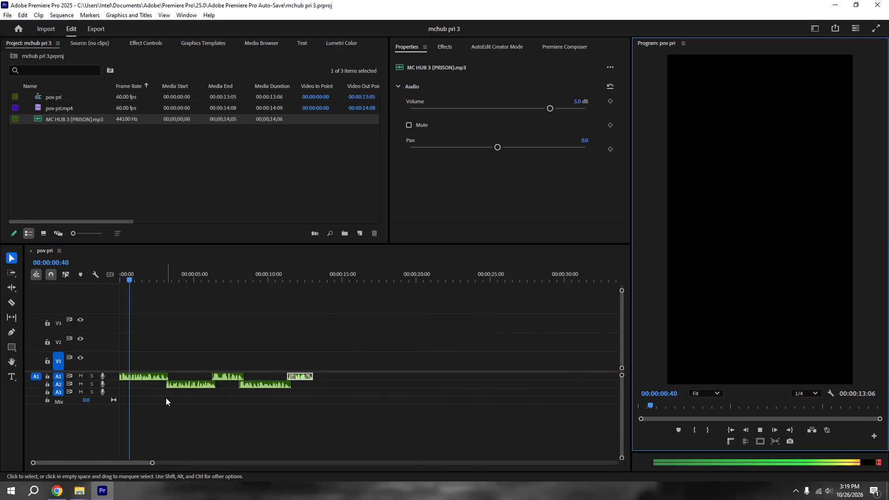
pyautogui.keyDown('alt'); pyautogui.scroll(2, 166, 398); pyautogui.keyUp('alt')
# Select all the voiceover clips, generate a static transcript of the sequence with the default preferences, and save the project.
pyautogui.moveTo(339, 394); pyautogui.dragTo(104, 337)
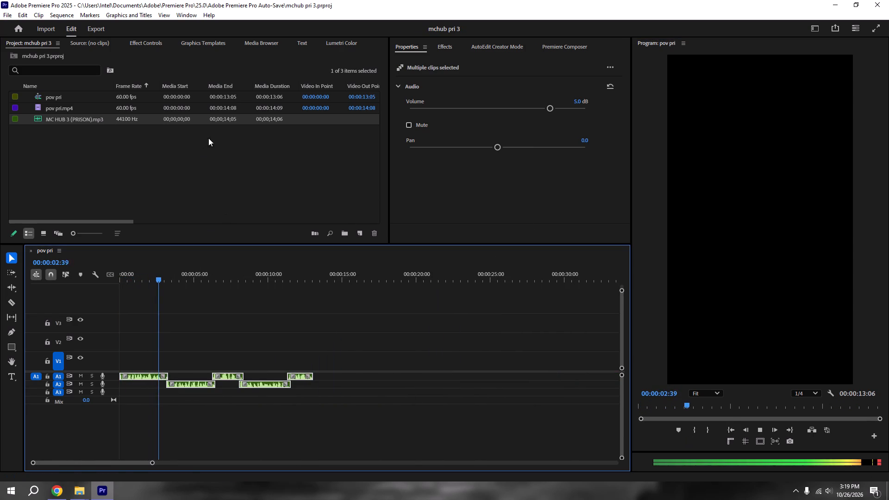
pyautogui.click(304, 39)
pyautogui.click(20, 56)
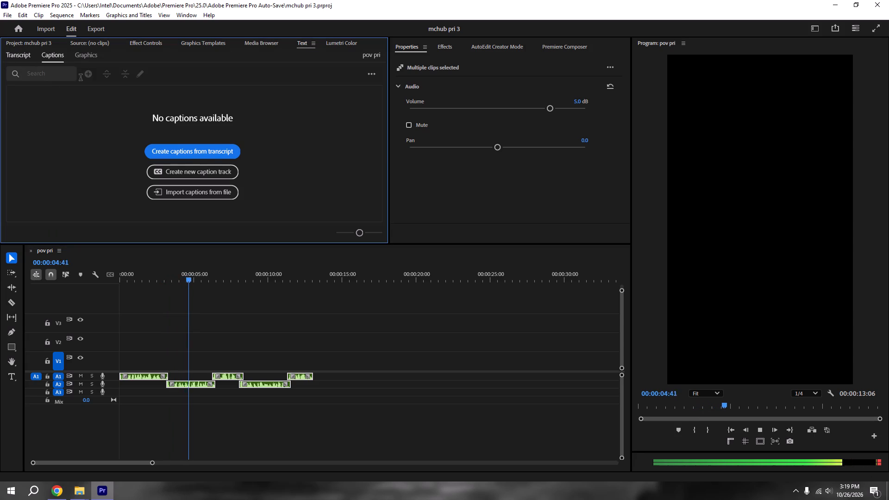
pyautogui.click(371, 75)
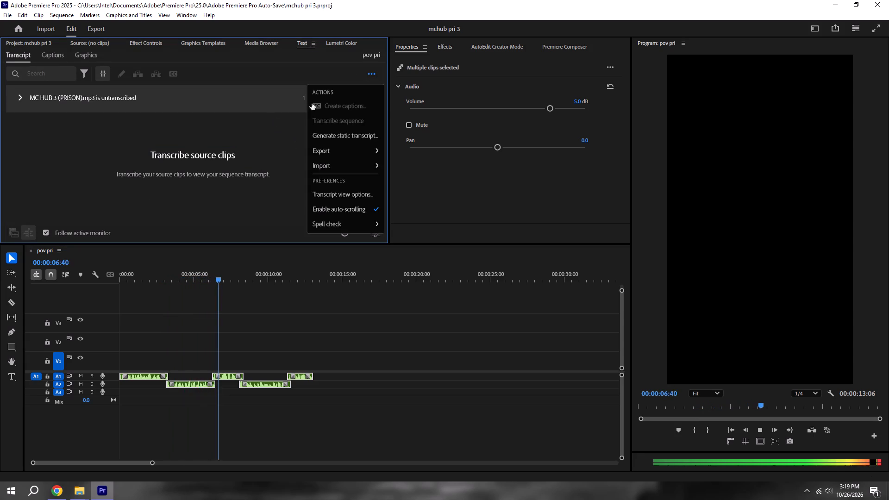
pyautogui.click(335, 132)
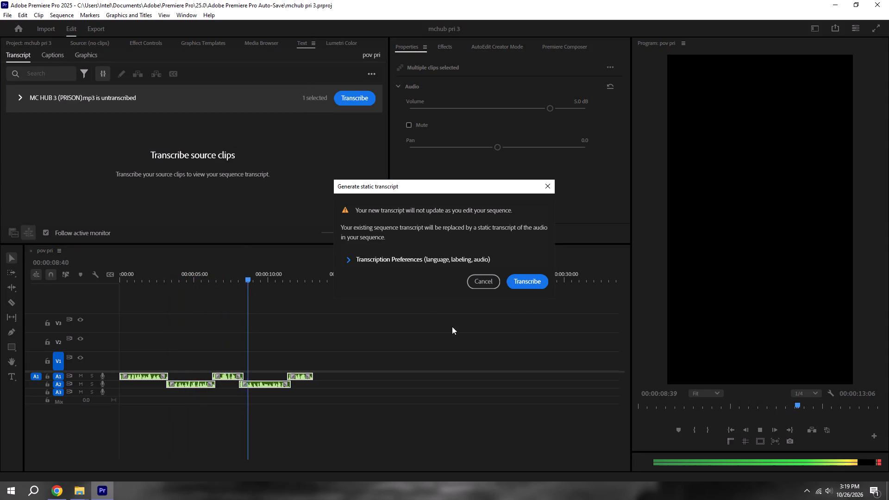
pyautogui.click(521, 276)
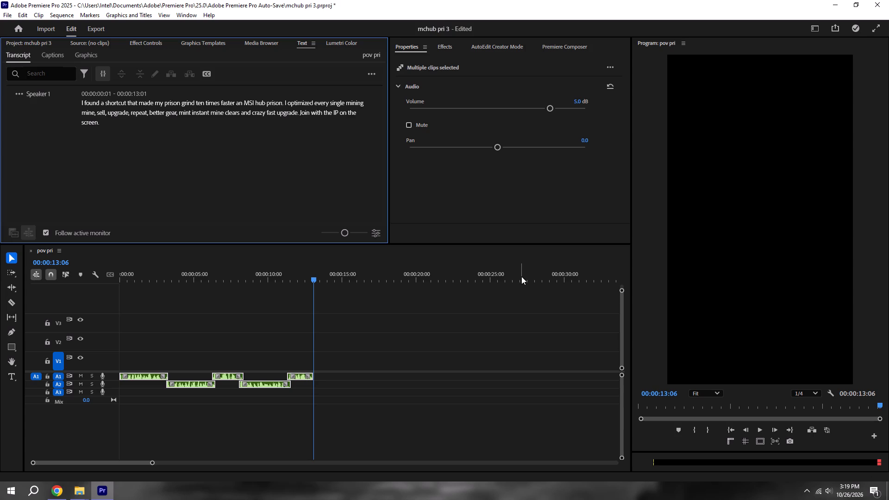
pyautogui.hotkey('ctrl', 's')
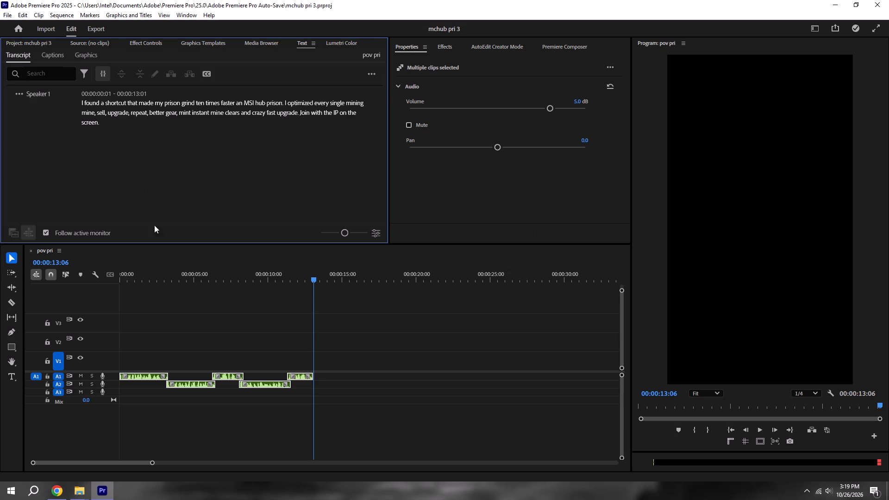
# Open the Speaker 1 transcript for editing and copy its full text.
pyautogui.click(64, 493)
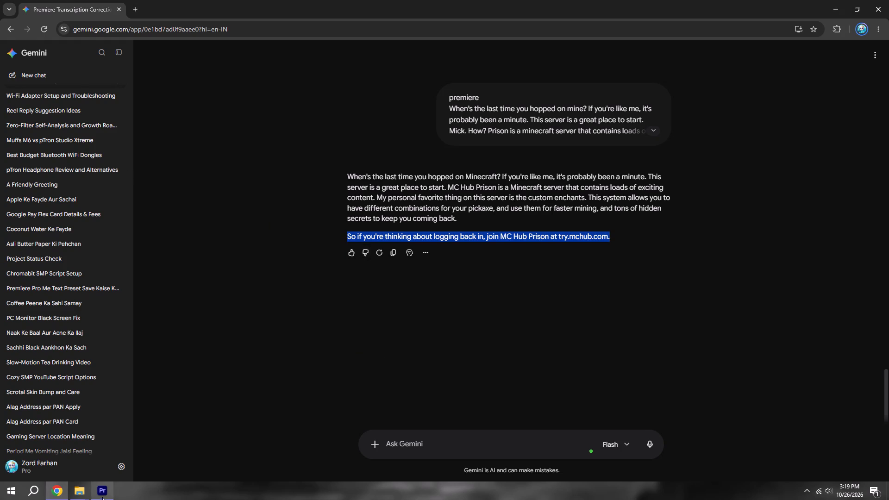
pyautogui.click(102, 499)
pyautogui.tripleClick(105, 100)
pyautogui.tripleClick(106, 108)
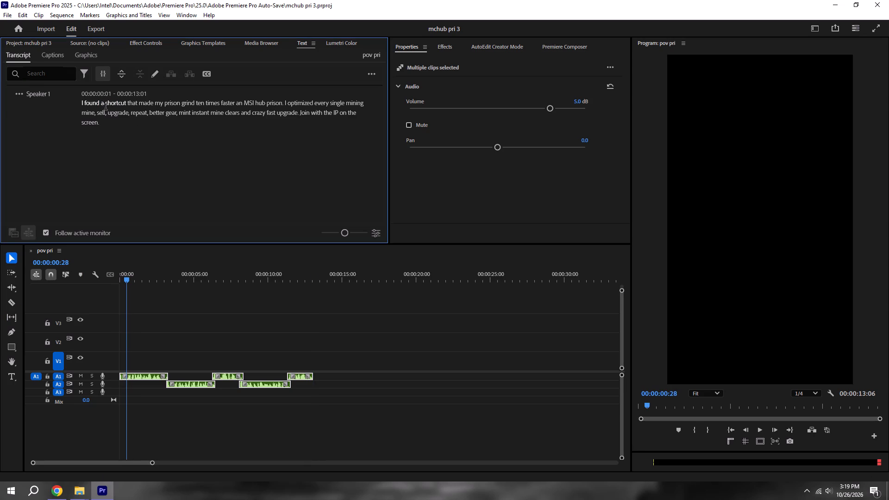
pyautogui.hotkey('ctrl', 'a')
pyautogui.hotkey('ctrl', 'c')
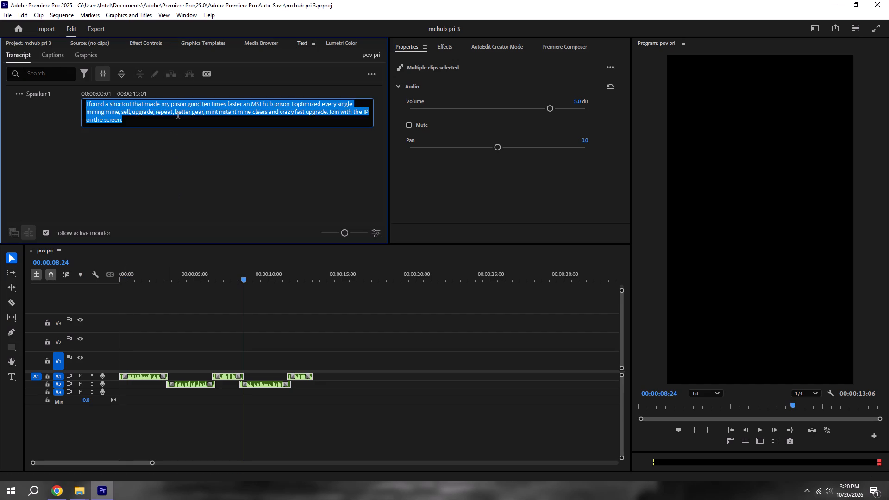
pyautogui.hotkey('ctrl', 'v')
pyautogui.click(367, 320)
pyautogui.hotkey('ctrl', 's')
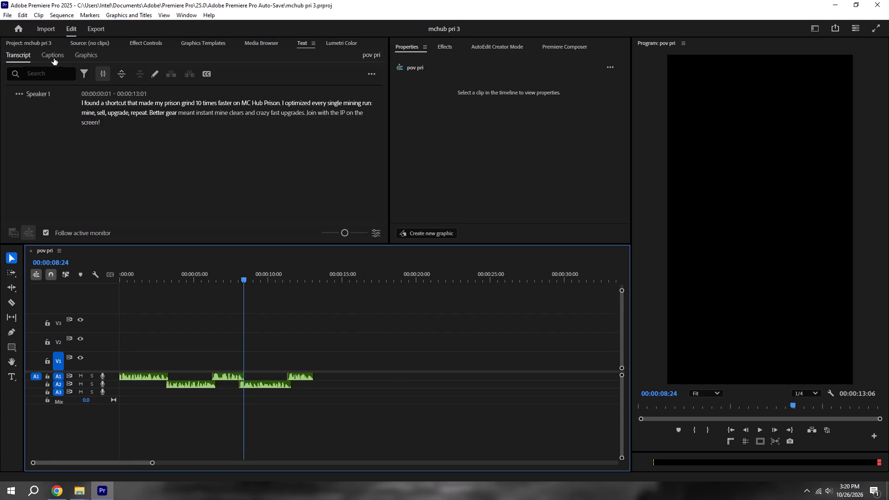
# Create captions from the transcript with a maximum length of 7 characters, the shortest minimum duration, and single lines.
pyautogui.click(53, 56)
pyautogui.click(204, 149)
pyautogui.click(419, 252)
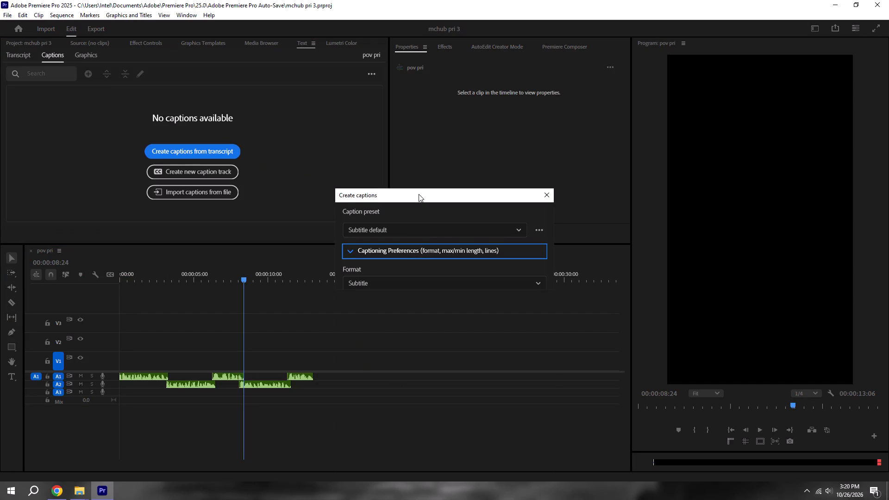
pyautogui.moveTo(419, 194); pyautogui.dragTo(410, 80)
pyautogui.moveTo(388, 256); pyautogui.dragTo(179, 275)
pyautogui.moveTo(346, 288); pyautogui.dragTo(215, 301)
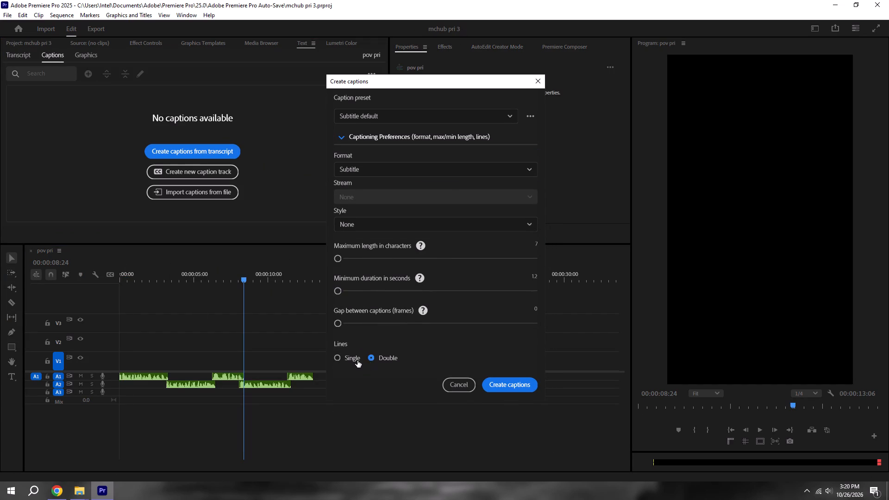
pyautogui.click(351, 361)
pyautogui.click(508, 391)
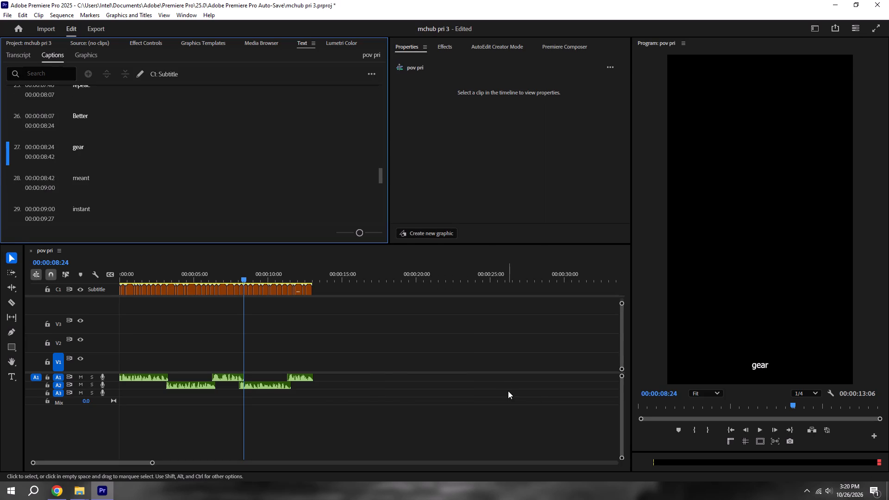
# Extend the first caption's start back to the beginning of the sequence and save the project.
pyautogui.keyDown('alt'); pyautogui.scroll(15, 266, 337); pyautogui.keyUp('alt')
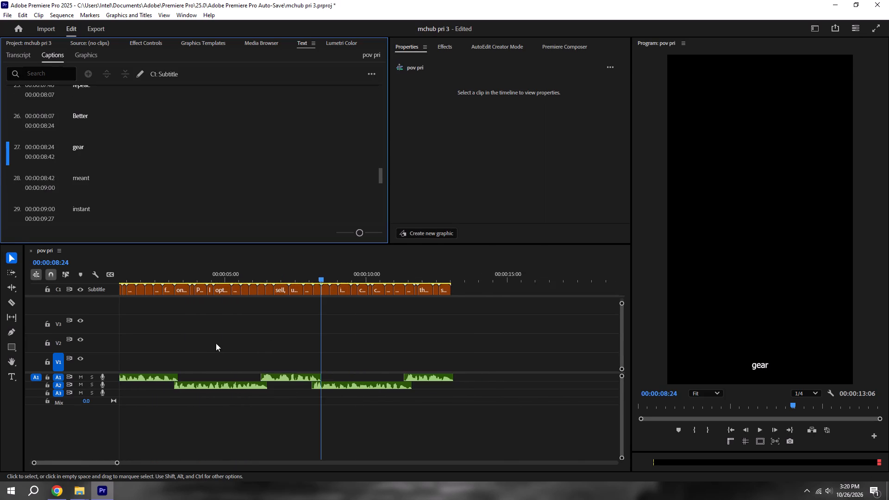
pyautogui.keyDown('alt'); pyautogui.scroll(20, 216, 343); pyautogui.keyUp('alt')
pyautogui.keyDown('alt'); pyautogui.scroll(4, 216, 343); pyautogui.keyUp('alt')
pyautogui.moveTo(121, 288); pyautogui.dragTo(104, 289)
pyautogui.keyDown('alt'); pyautogui.scroll(-8, 274, 324); pyautogui.keyUp('alt')
pyautogui.hotkey('ctrl', 's')
# Select all the captions on the subtitle track and apply the saved Candy Beans text style from My Styles.
pyautogui.moveTo(459, 313); pyautogui.dragTo(0, 220)
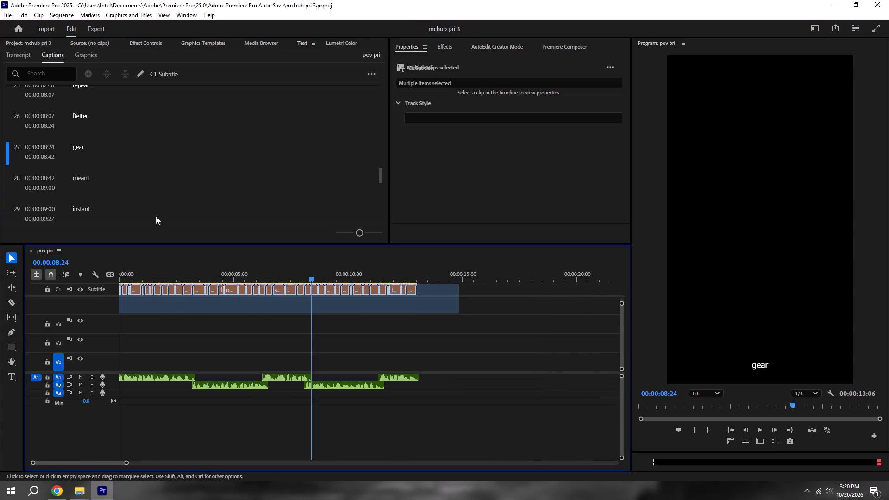
pyautogui.click(613, 136)
pyautogui.click(622, 137)
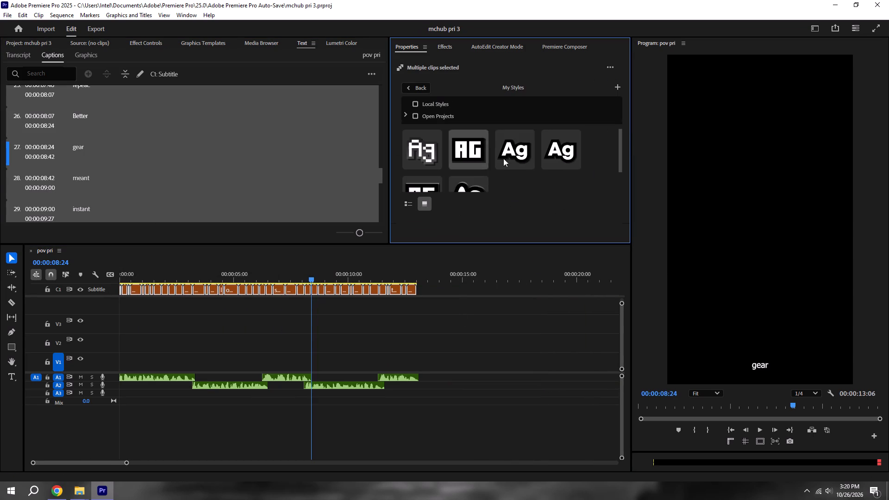
pyautogui.click(478, 187)
pyautogui.click(420, 81)
pyautogui.click(419, 85)
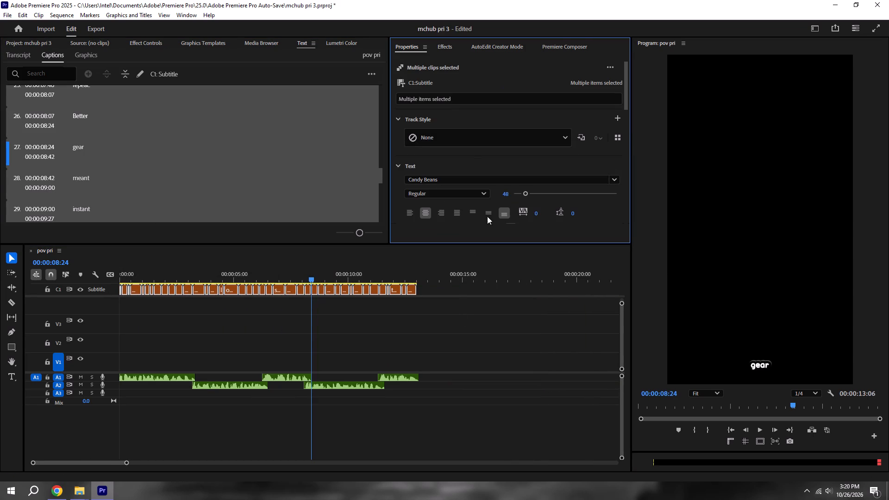
# Set the captions' font size to 90, align them to the centre zone of the frame, and save.
pyautogui.click(507, 193)
pyautogui.write('90')
pyautogui.press('Return')
pyautogui.hotkey('ctrl', 's')
pyautogui.scroll(-8, 468, 231)
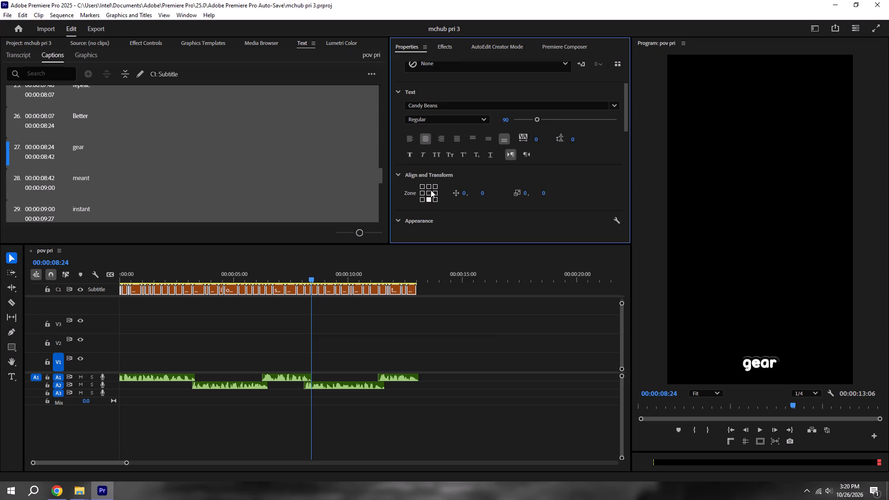
pyautogui.click(429, 191)
pyautogui.hotkey('ctrl', 's')
# Upgrade the selected captions to graphics and save the project.
pyautogui.click(122, 17)
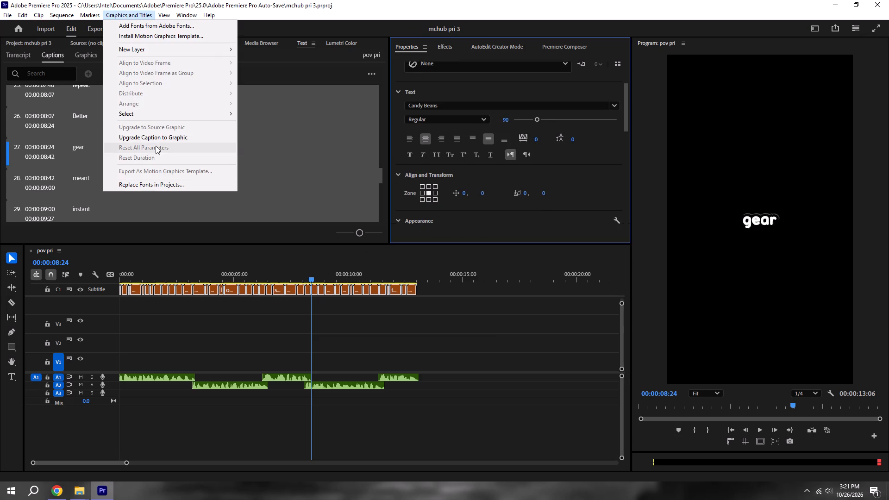
pyautogui.click(152, 137)
pyautogui.click(455, 333)
pyautogui.hotkey('ctrl', 's')
# Select all the caption graphics on V3, search the effects for "pop", and apply the 07. Pop in Text (Center) preset.
pyautogui.moveTo(458, 348); pyautogui.dragTo(1, 238)
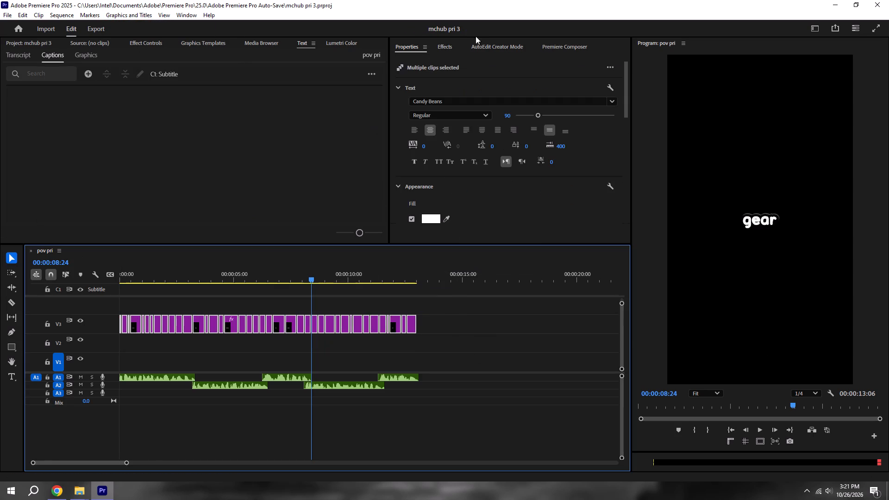
pyautogui.click(454, 54)
pyautogui.click(435, 67)
pyautogui.write('pop')
pyautogui.hotkey('ctrl', 's')
pyautogui.scroll(-5, 452, 199)
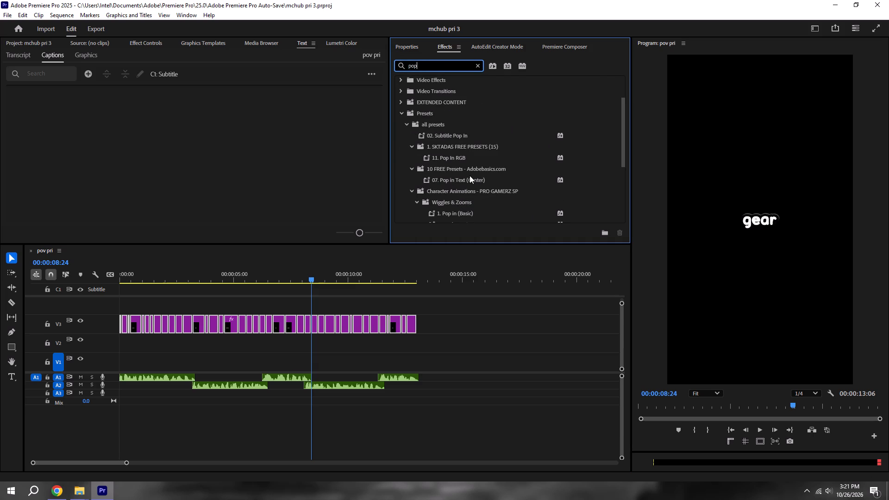
pyautogui.moveTo(452, 180); pyautogui.dragTo(297, 321)
# Search the effects for "warpp", apply the warpp Zord preset to the selected caption graphics, and save.
pyautogui.moveTo(438, 66); pyautogui.dragTo(323, 64)
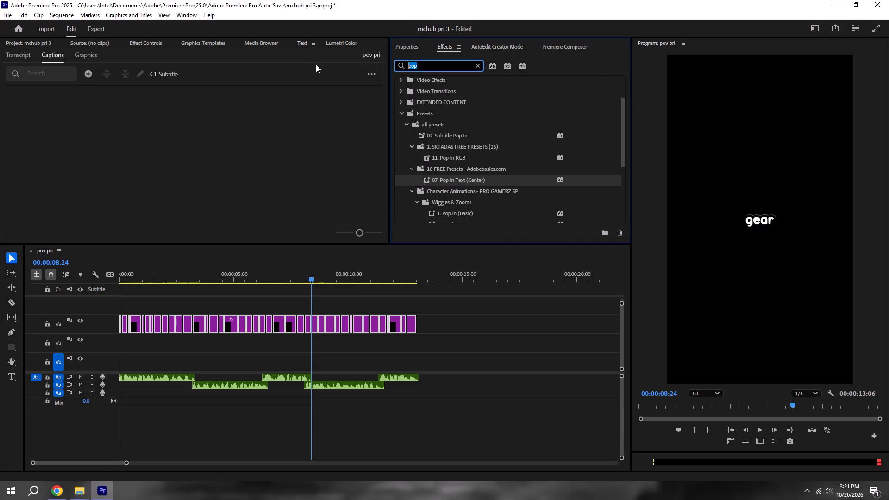
pyautogui.press('BackSpace')
pyautogui.write('warpp')
pyautogui.hotkey('ctrl', 's')
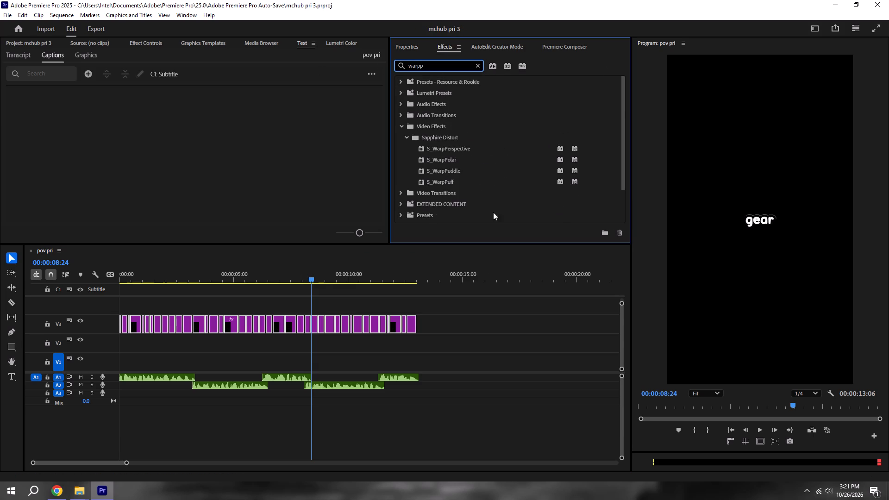
pyautogui.scroll(-6, 505, 212)
pyautogui.moveTo(425, 193); pyautogui.dragTo(297, 325)
pyautogui.moveTo(476, 325); pyautogui.dragTo(480, 325)
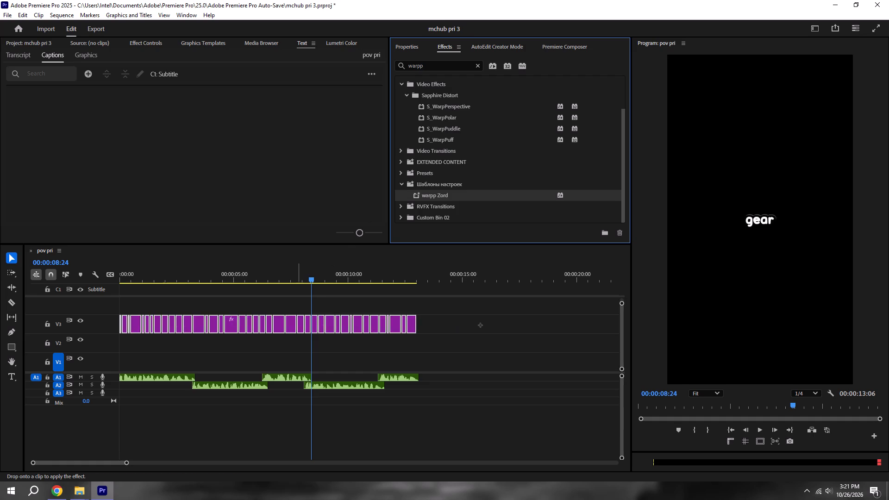
pyautogui.moveTo(480, 325); pyautogui.dragTo(489, 327)
pyautogui.hotkey('ctrl', 's')
pyautogui.keyDown('alt'); pyautogui.scroll(-6, 493, 332); pyautogui.keyUp('alt')
pyautogui.hotkey('ctrl', 's')
pyautogui.moveTo(729, 430); pyautogui.dragTo(719, 427)
# Select all the caption graphics and move them from V3 up to track V4 without shifting their timing.
pyautogui.moveTo(359, 350); pyautogui.dragTo(2, 277)
pyautogui.moveTo(203, 321); pyautogui.dragTo(176, 300)
# Delete the empty C1 Subtitle track and save the project.
pyautogui.rightClick(106, 289)
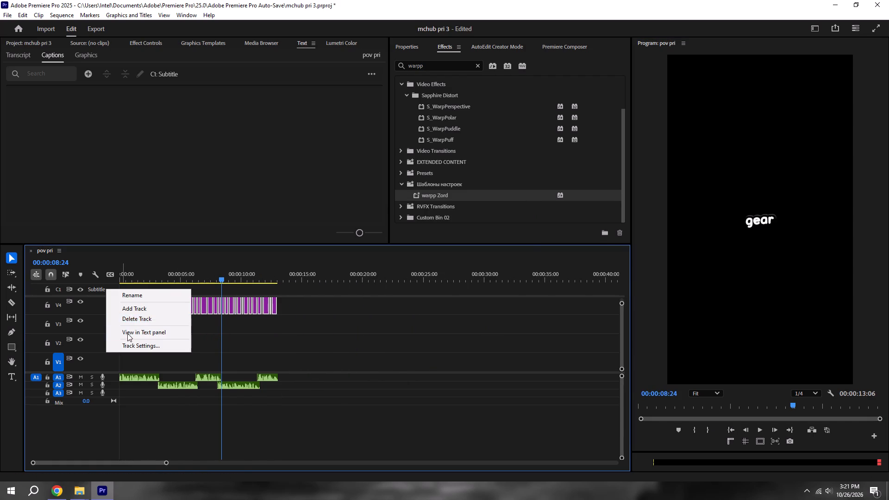
pyautogui.click(131, 316)
pyautogui.hotkey('ctrl', 's')
# Move all the caption graphics from V4 up to track V5 without shifting their timing, and save.
pyautogui.moveTo(164, 306); pyautogui.dragTo(147, 294)
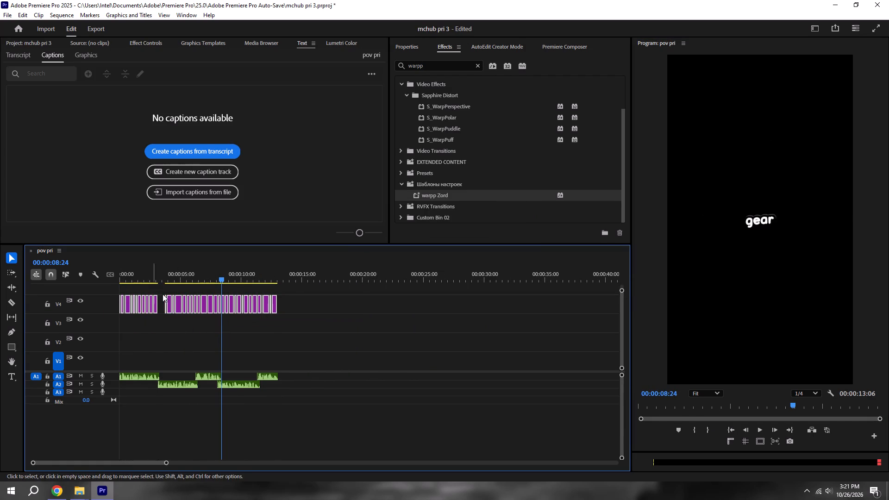
pyautogui.hotkey('ctrl', 'z')
pyautogui.moveTo(382, 338); pyautogui.dragTo(7, 261)
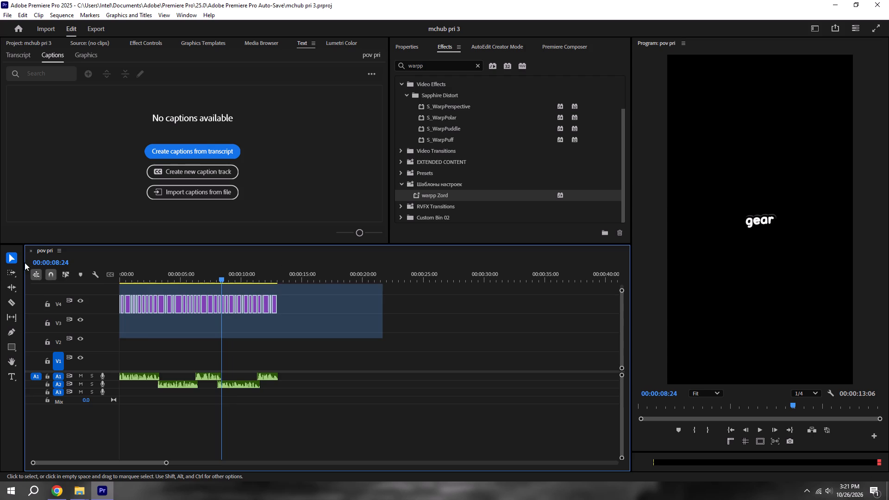
pyautogui.moveTo(162, 307); pyautogui.dragTo(147, 287)
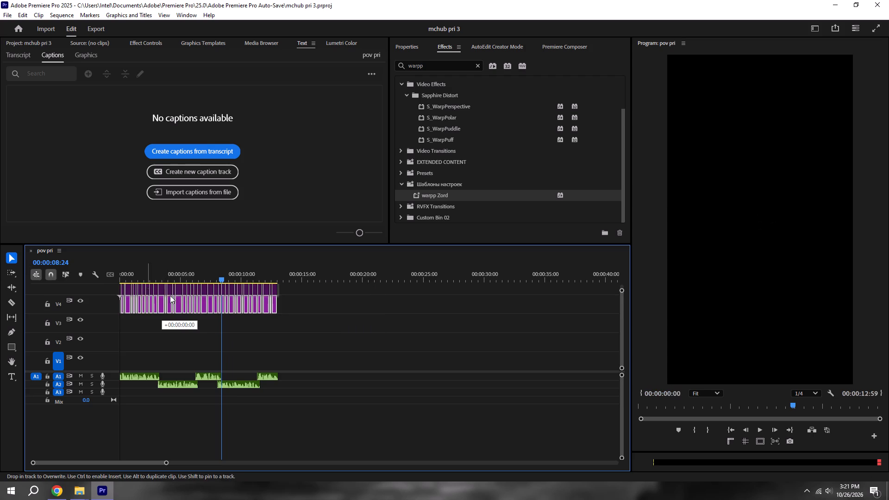
pyautogui.hotkey('ctrl', 's')
pyautogui.keyDown('alt'); pyautogui.scroll(-6, 180, 312); pyautogui.keyUp('alt')
pyautogui.hotkey('ctrl', 's')
# Play back the opening of the sequence to check the animated captions against the voiceover, and save the project.
pyautogui.moveTo(177, 270); pyautogui.dragTo(12, 279)
pyautogui.click(271, 344)
pyautogui.hotkey('ctrl', 's')
pyautogui.press('space')
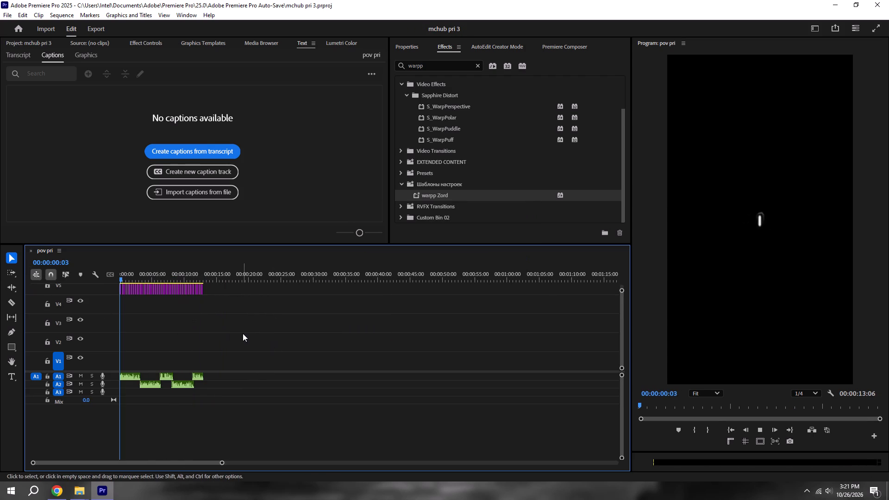
pyautogui.hotkey('ctrl', 's')
pyautogui.click(406, 355)
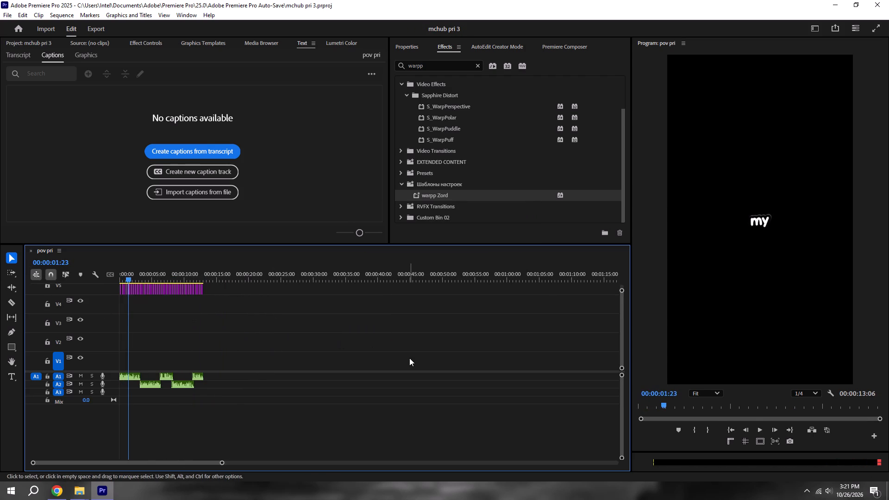
pyautogui.hotkey('ctrl', 's')
pyautogui.hotkey('ctrl', 's')
pyautogui.hotkey('ctrl', 's')
pyautogui.hotkey('ctrl', 's')
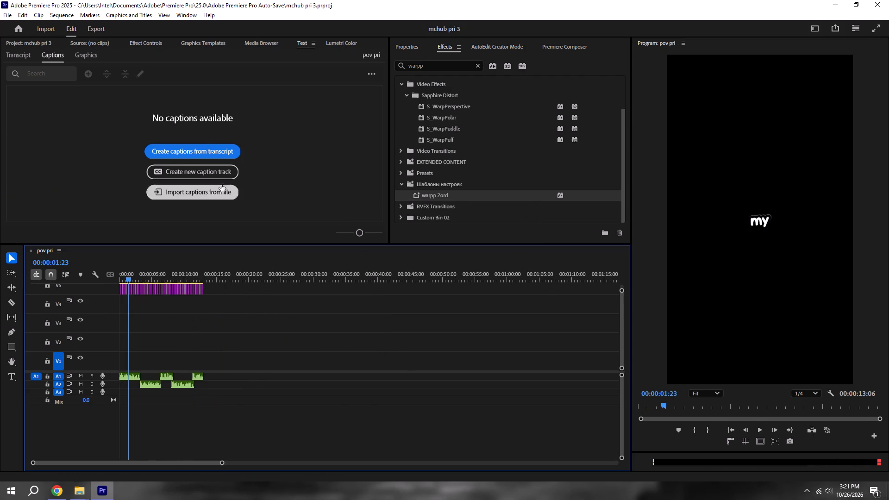